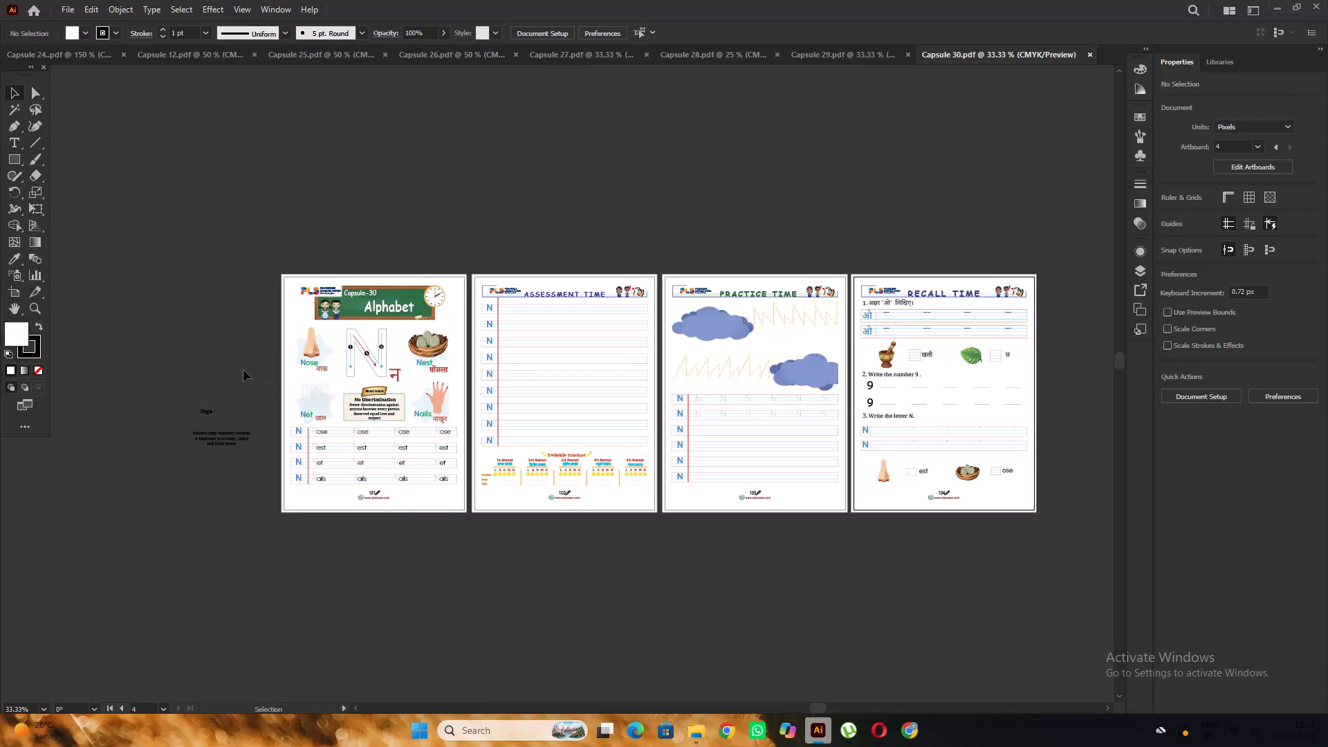
Examine the worksheet pages of Capsule 30.pdf, focusing on the first page's header.
{"action": "scroll", "coordinate": [254, 362], "scroll_direction": "up", "scroll_amount": 2, "text": "alt"}
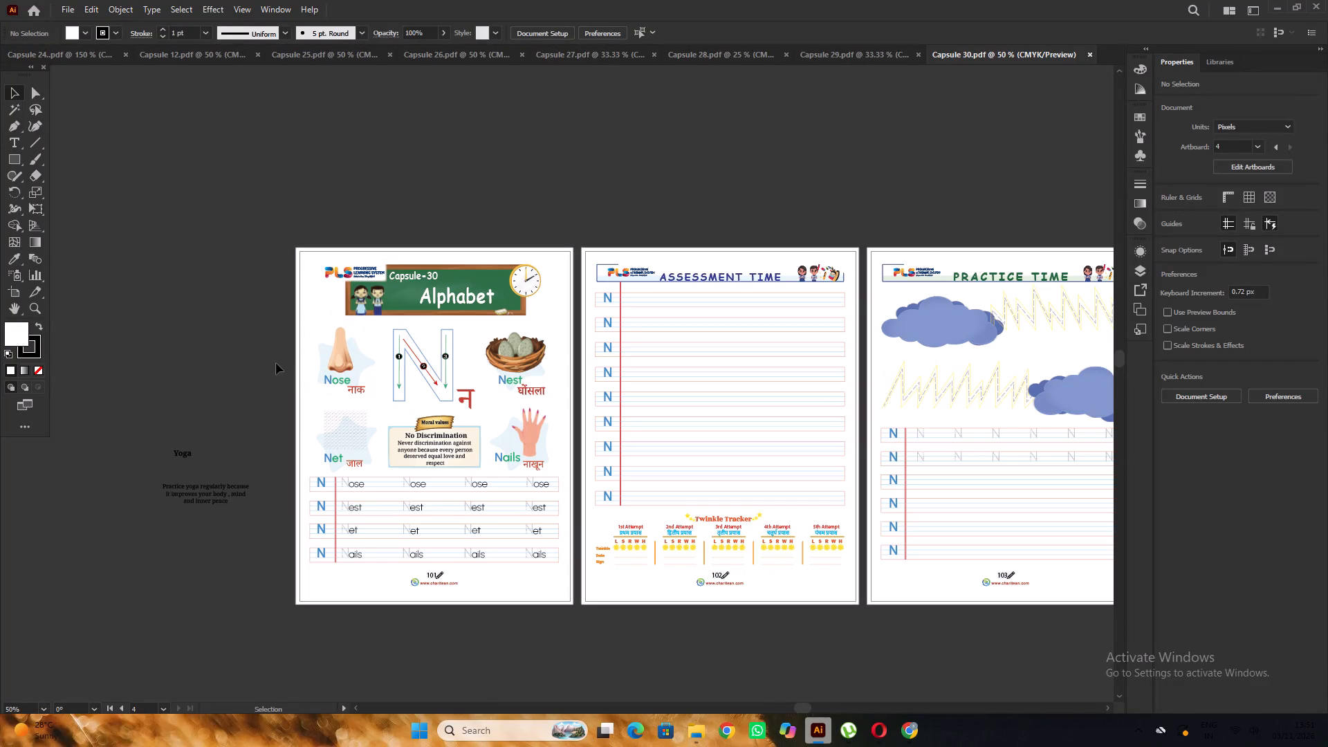
{"action": "scroll", "coordinate": [279, 358], "scroll_direction": "down", "scroll_amount": 5}
{"action": "scroll", "coordinate": [288, 353], "scroll_direction": "up", "scroll_amount": 2, "text": "alt"}
{"action": "scroll", "coordinate": [340, 336], "scroll_direction": "down", "scroll_amount": 1, "text": "alt"}
{"action": "scroll", "coordinate": [340, 336], "scroll_direction": "up", "scroll_amount": 4}
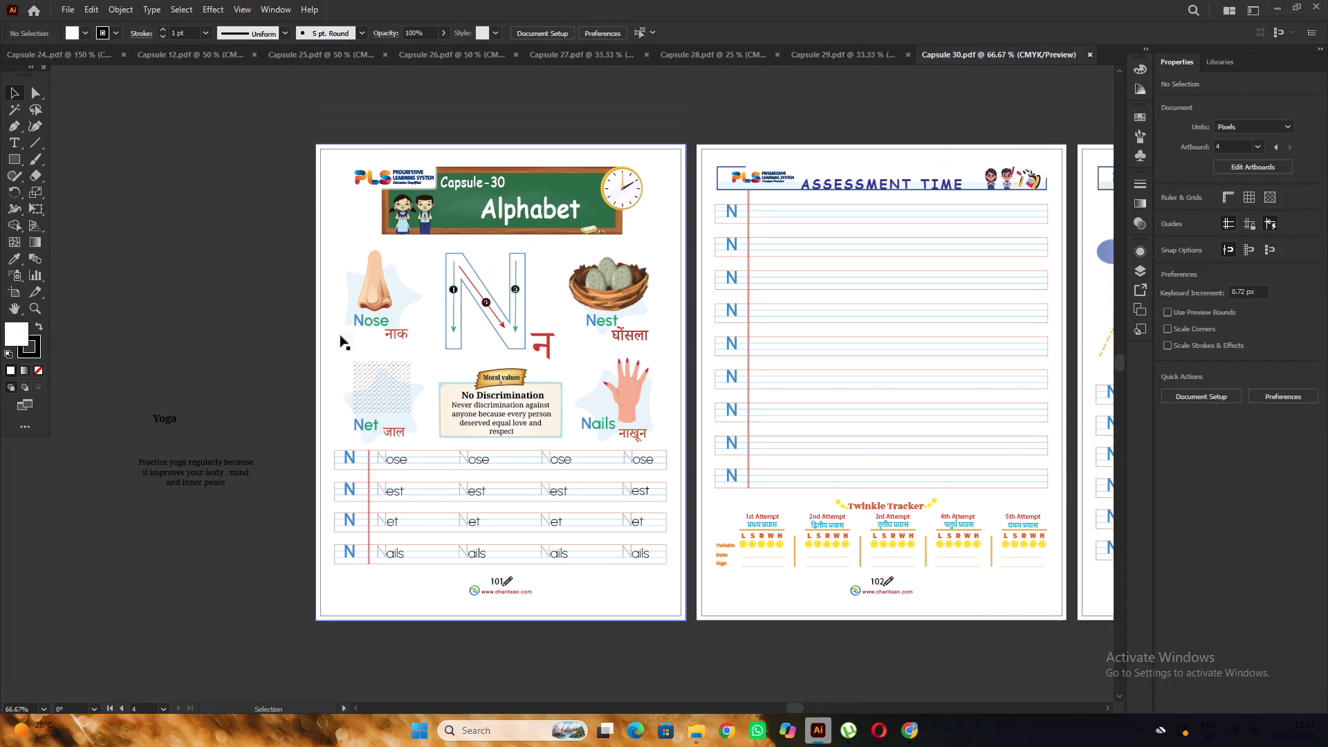
{"action": "scroll", "coordinate": [340, 335], "scroll_direction": "up", "scroll_amount": 3}
{"action": "scroll", "coordinate": [525, 242], "scroll_direction": "up", "scroll_amount": 2, "text": "alt"}
{"action": "scroll", "coordinate": [551, 234], "scroll_direction": "down", "scroll_amount": 2, "text": "alt"}
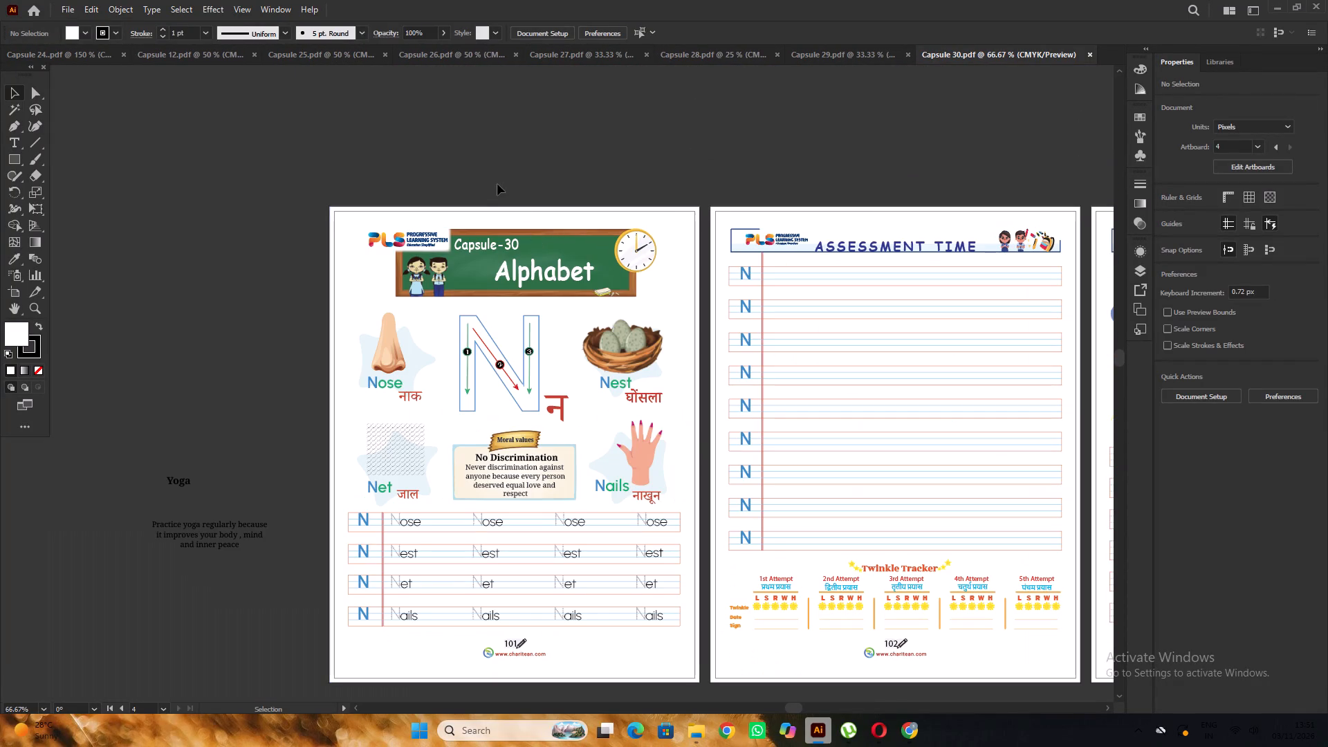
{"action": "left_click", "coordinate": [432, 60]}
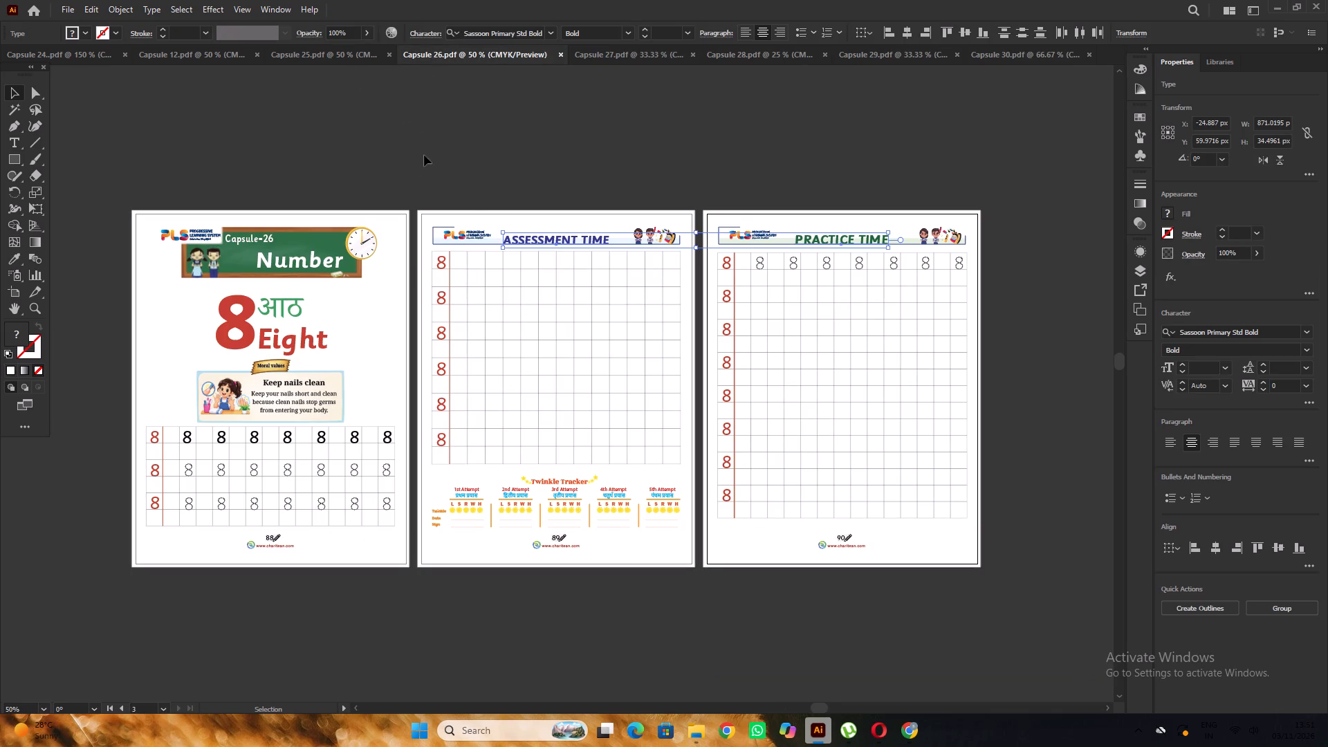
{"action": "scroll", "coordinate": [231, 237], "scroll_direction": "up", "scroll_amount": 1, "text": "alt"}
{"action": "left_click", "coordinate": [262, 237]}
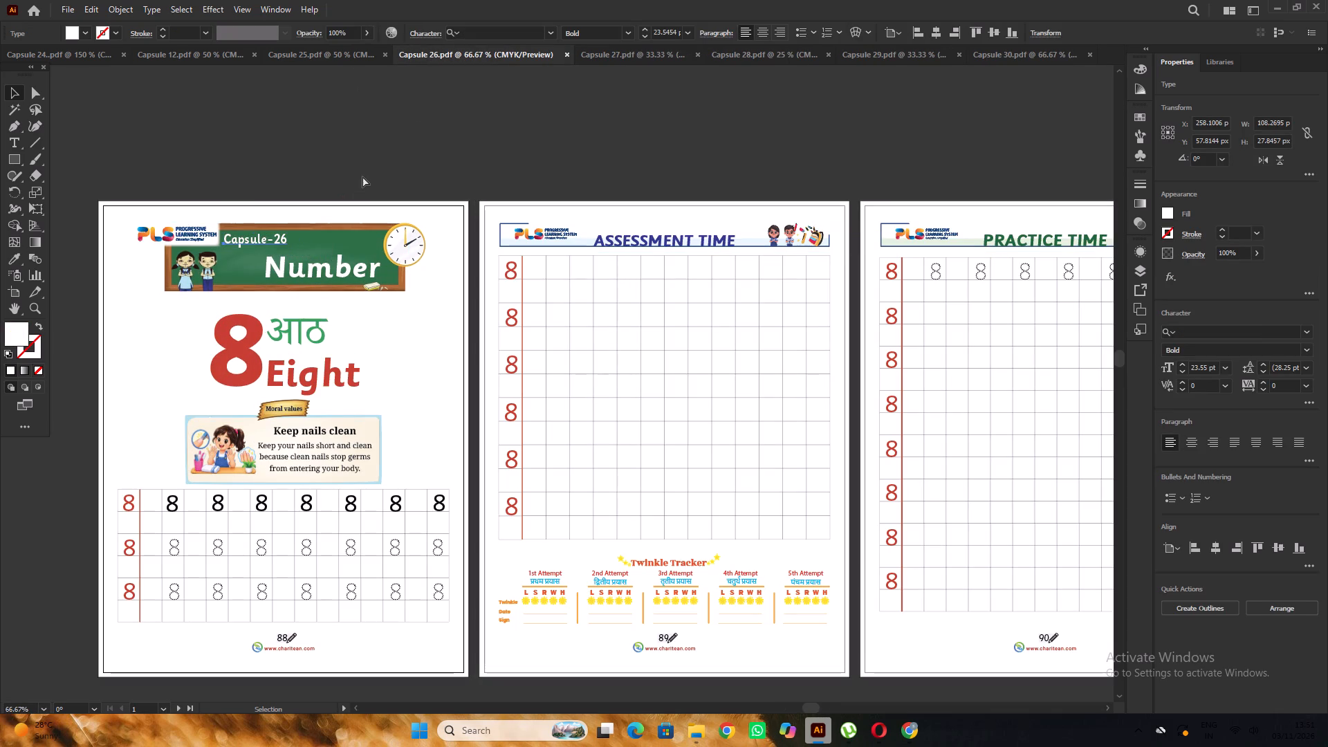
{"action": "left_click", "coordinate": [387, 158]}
Replace the Capsule-30 label on the first page of Capsule 30.pdf with an in-place copy of the Capsule-27 label from Capsule 27.pdf.
{"action": "left_click", "coordinate": [613, 50]}
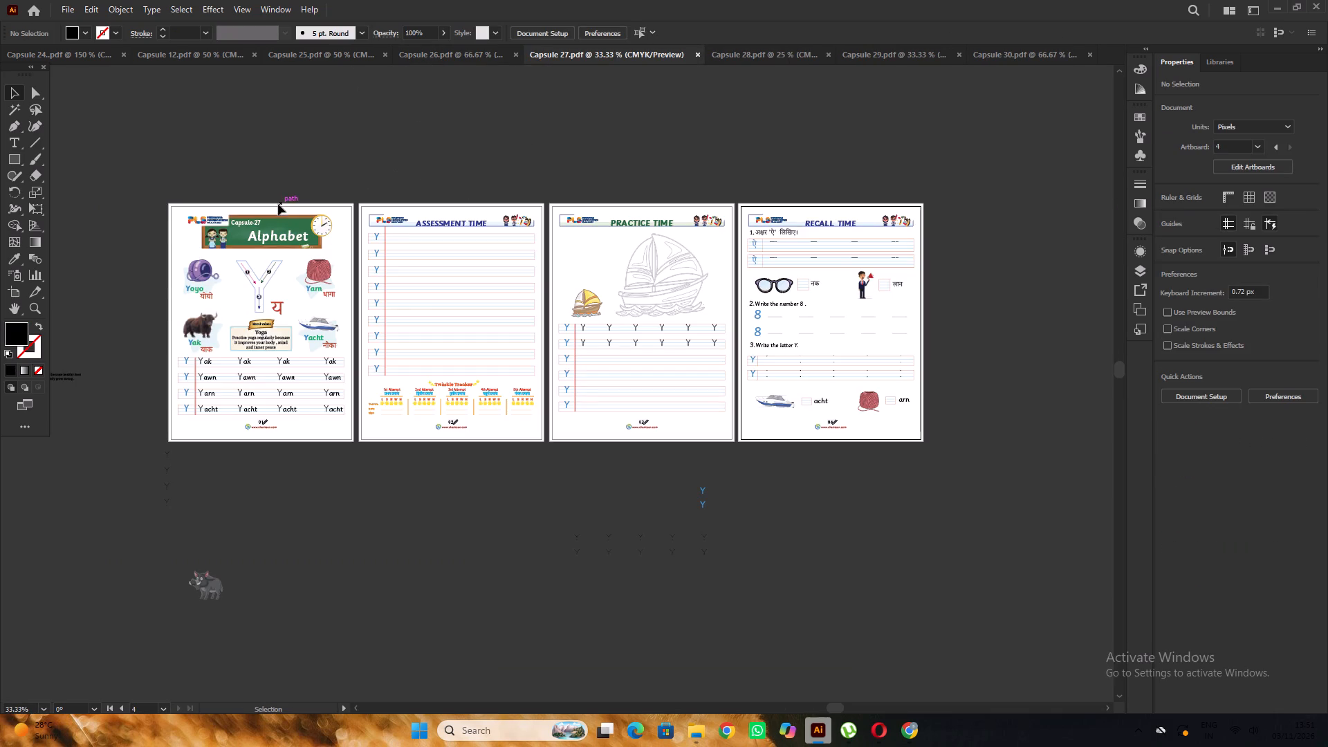
{"action": "scroll", "coordinate": [278, 204], "scroll_direction": "up", "scroll_amount": 4, "text": "alt"}
{"action": "left_click", "coordinate": [185, 277]}
{"action": "key", "text": "ctrl+c"}
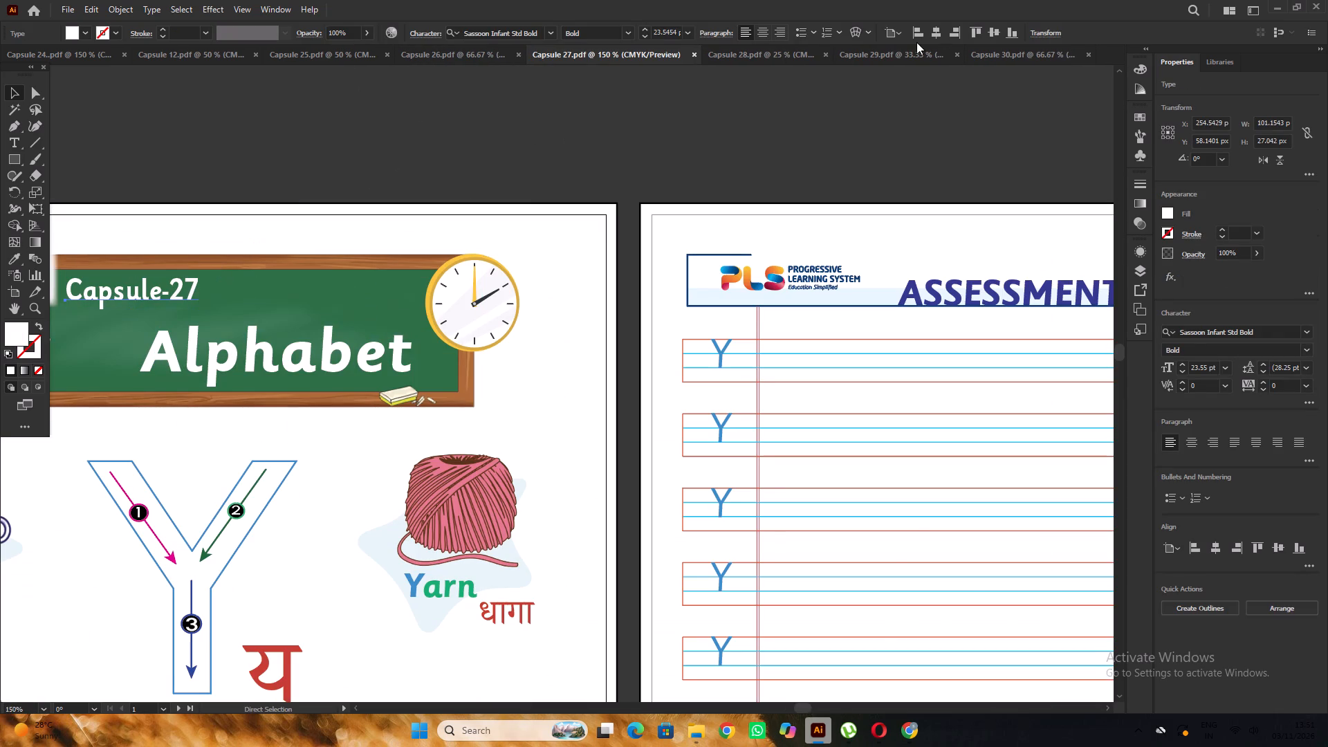
{"action": "left_click", "coordinate": [988, 49]}
{"action": "scroll", "coordinate": [506, 251], "scroll_direction": "up", "scroll_amount": 2, "text": "alt"}
{"action": "left_click", "coordinate": [505, 244]}
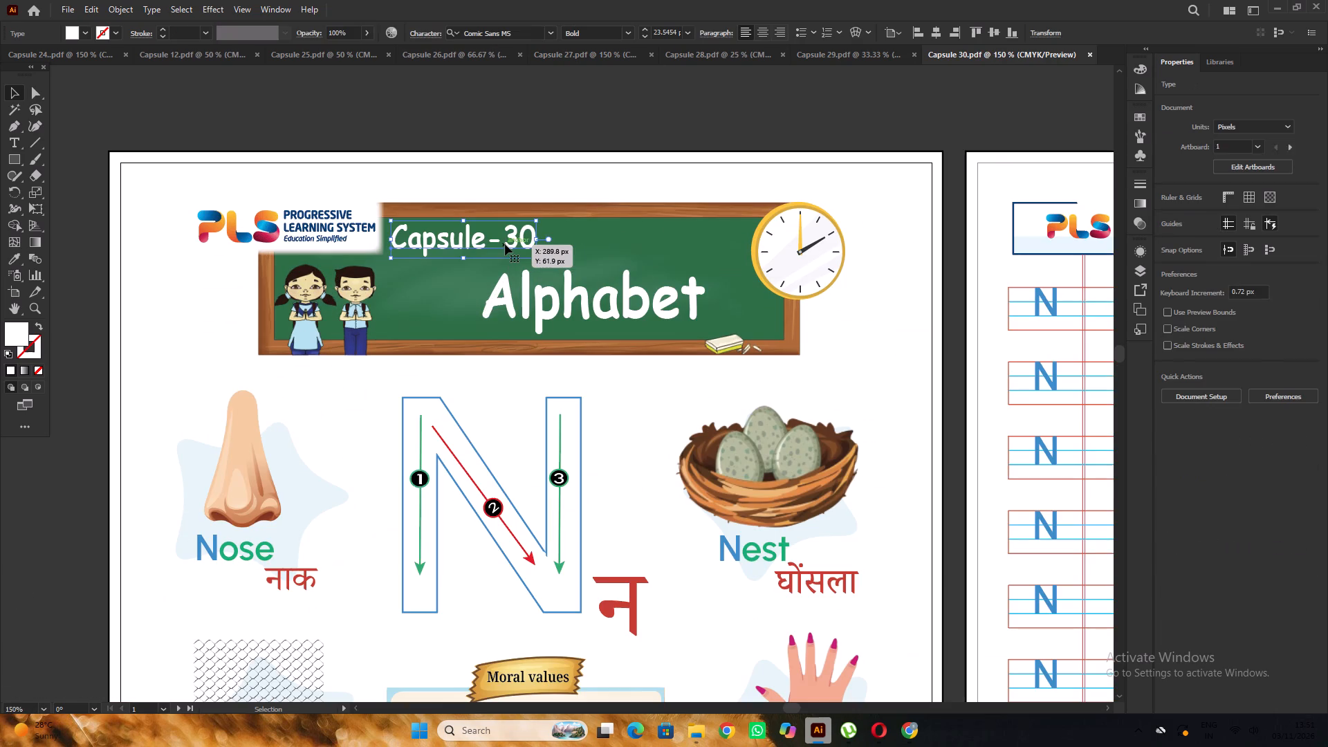
{"action": "scroll", "coordinate": [505, 242], "scroll_direction": "down", "scroll_amount": 1, "text": "alt"}
{"action": "key", "text": "Delete"}
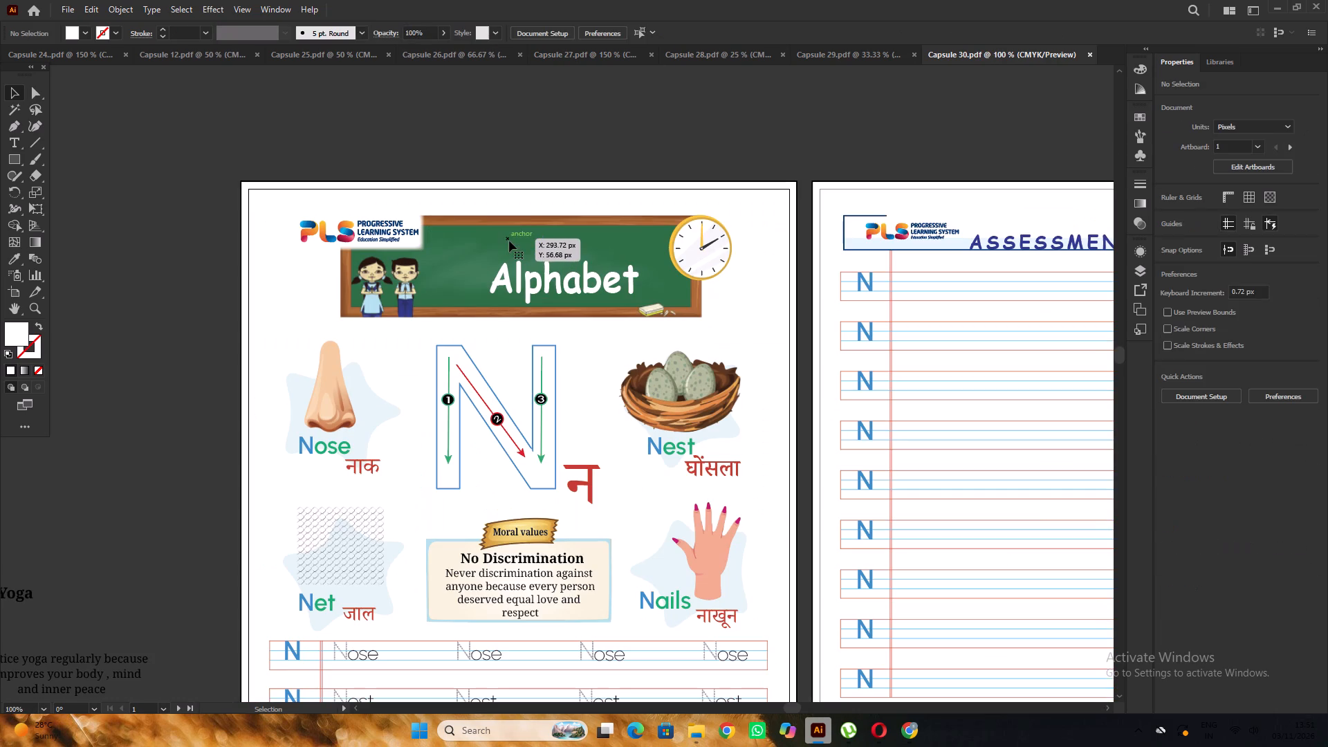
{"action": "key", "text": "ctrl+f"}
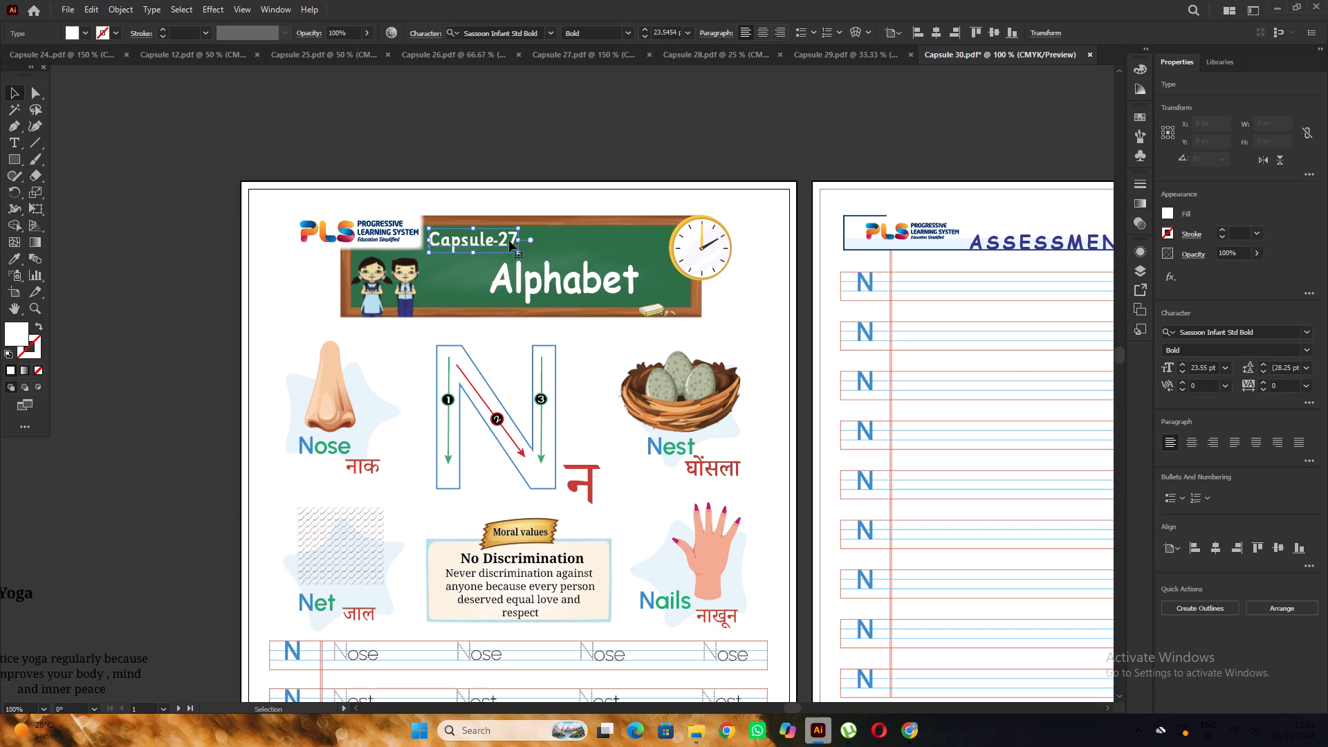
Change the number in the pasted capsule label on the green board to 30.
{"action": "scroll", "coordinate": [489, 252], "scroll_direction": "up", "scroll_amount": 1, "text": "alt"}
{"action": "double_click", "coordinate": [509, 233]}
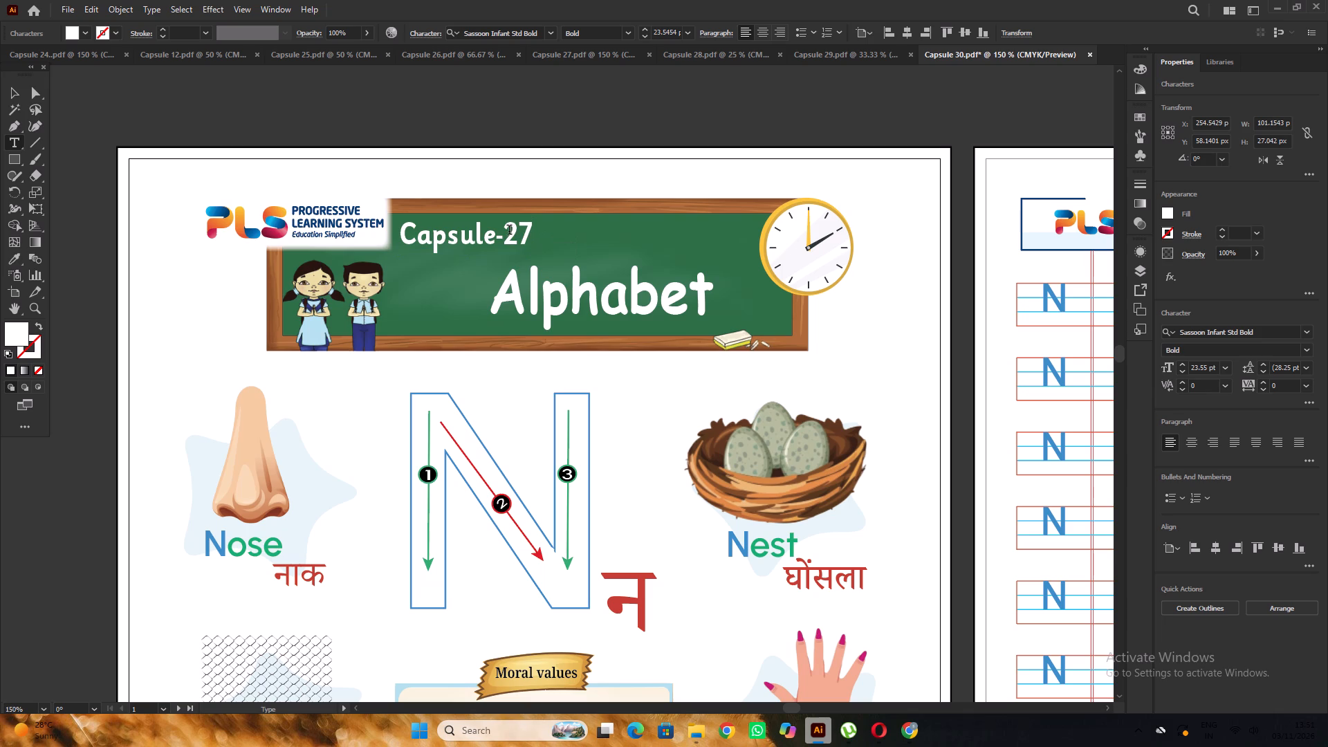
{"action": "left_click_drag", "start_coordinate": [509, 231], "coordinate": [539, 234]}
{"action": "type", "text": "30"}
{"action": "scroll", "coordinate": [526, 235], "scroll_direction": "down", "scroll_amount": 1, "text": "alt"}
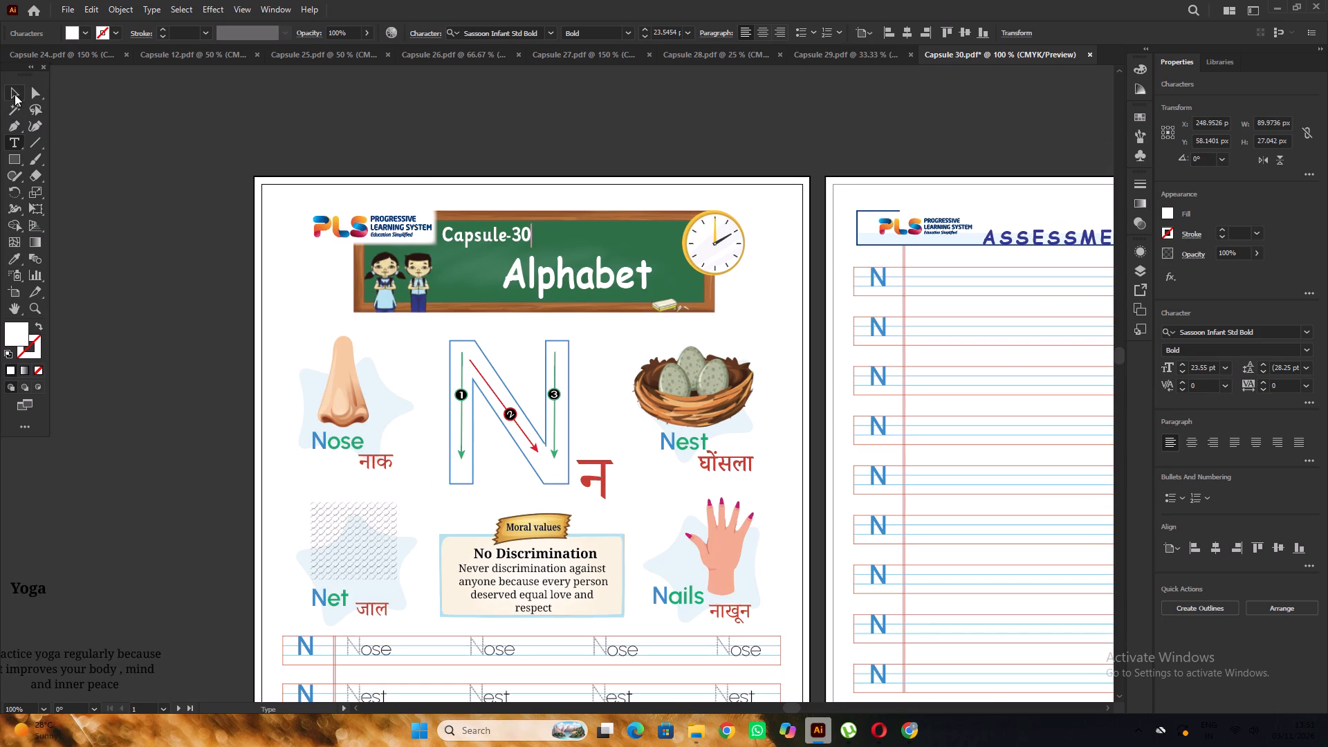
{"action": "left_click", "coordinate": [15, 94]}
{"action": "left_click", "coordinate": [68, 122]}
Replace the Alphabet title on the green board of Capsule 30.pdf with an in-place copy of the Alphabet title from Capsule 12.pdf.
{"action": "scroll", "coordinate": [591, 279], "scroll_direction": "up", "scroll_amount": 1, "text": "alt"}
{"action": "left_click", "coordinate": [591, 279]}
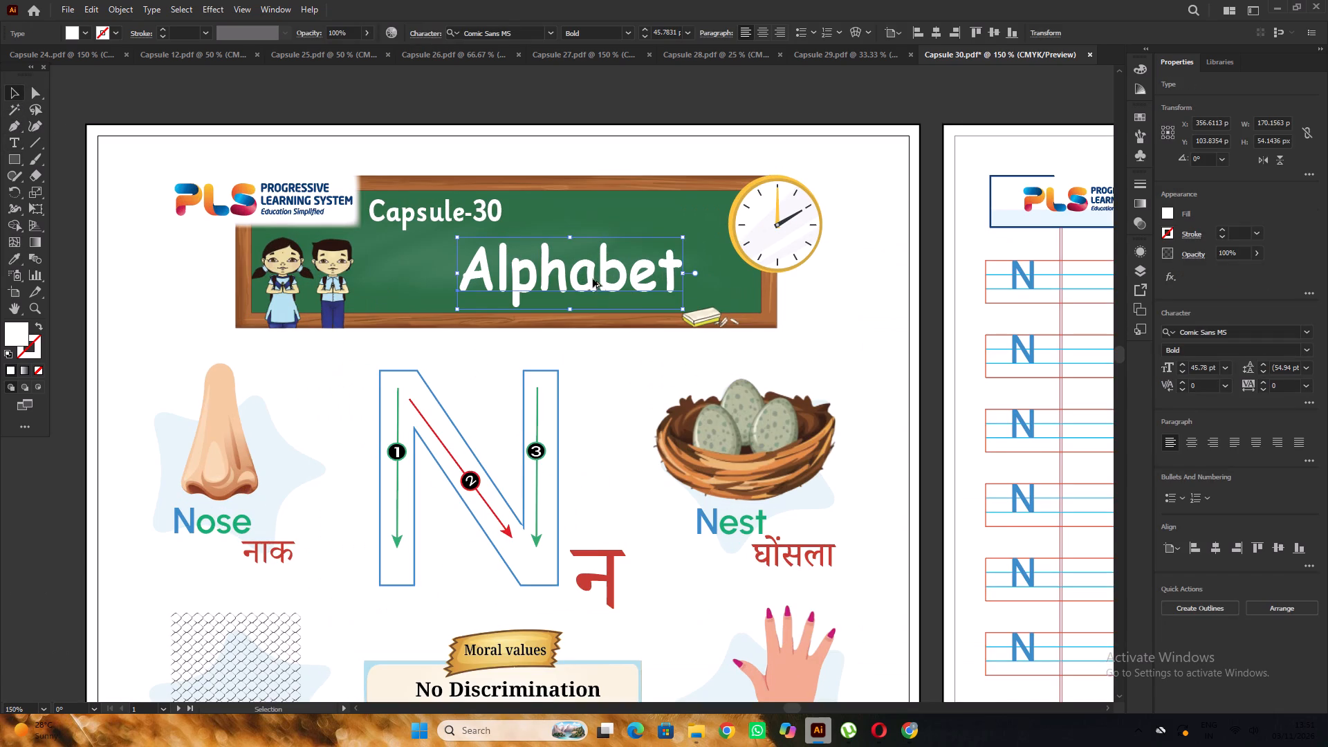
{"action": "scroll", "coordinate": [593, 279], "scroll_direction": "down", "scroll_amount": 1}
{"action": "key", "text": "Delete"}
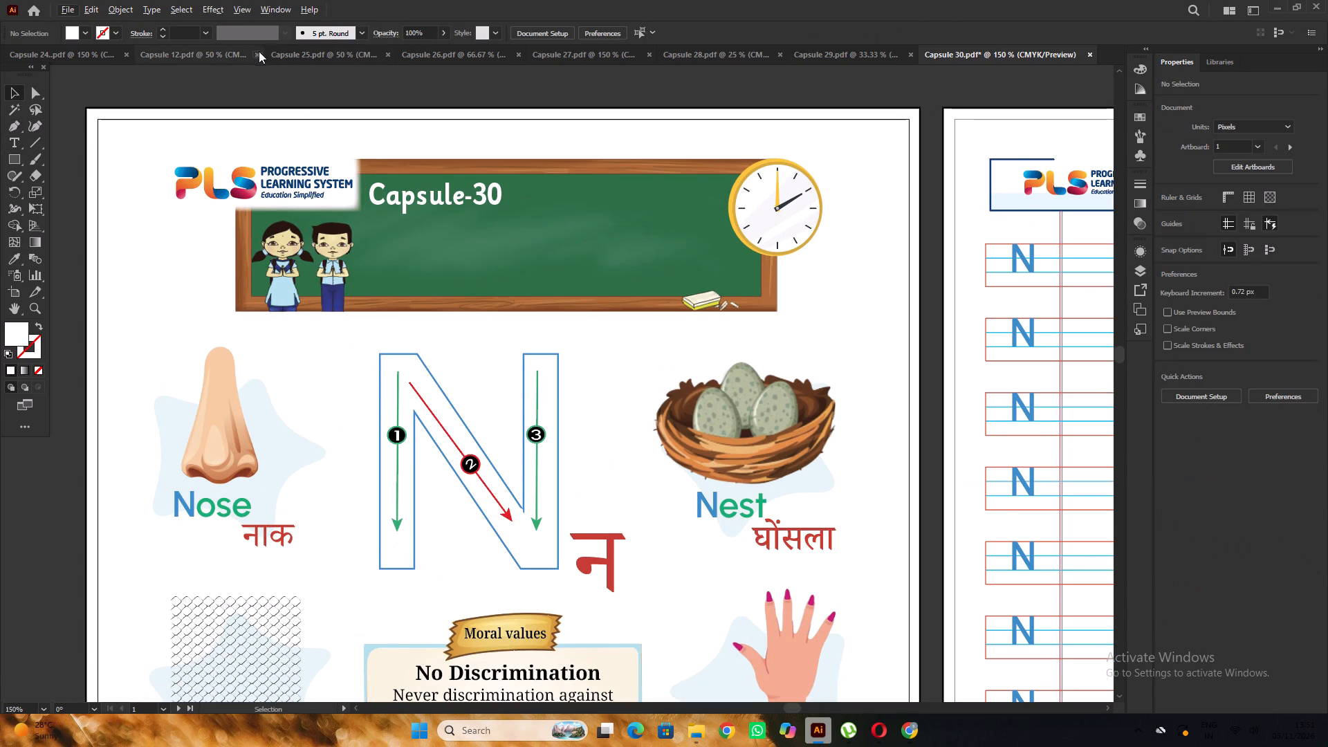
{"action": "left_click", "coordinate": [290, 59]}
{"action": "left_click", "coordinate": [231, 59]}
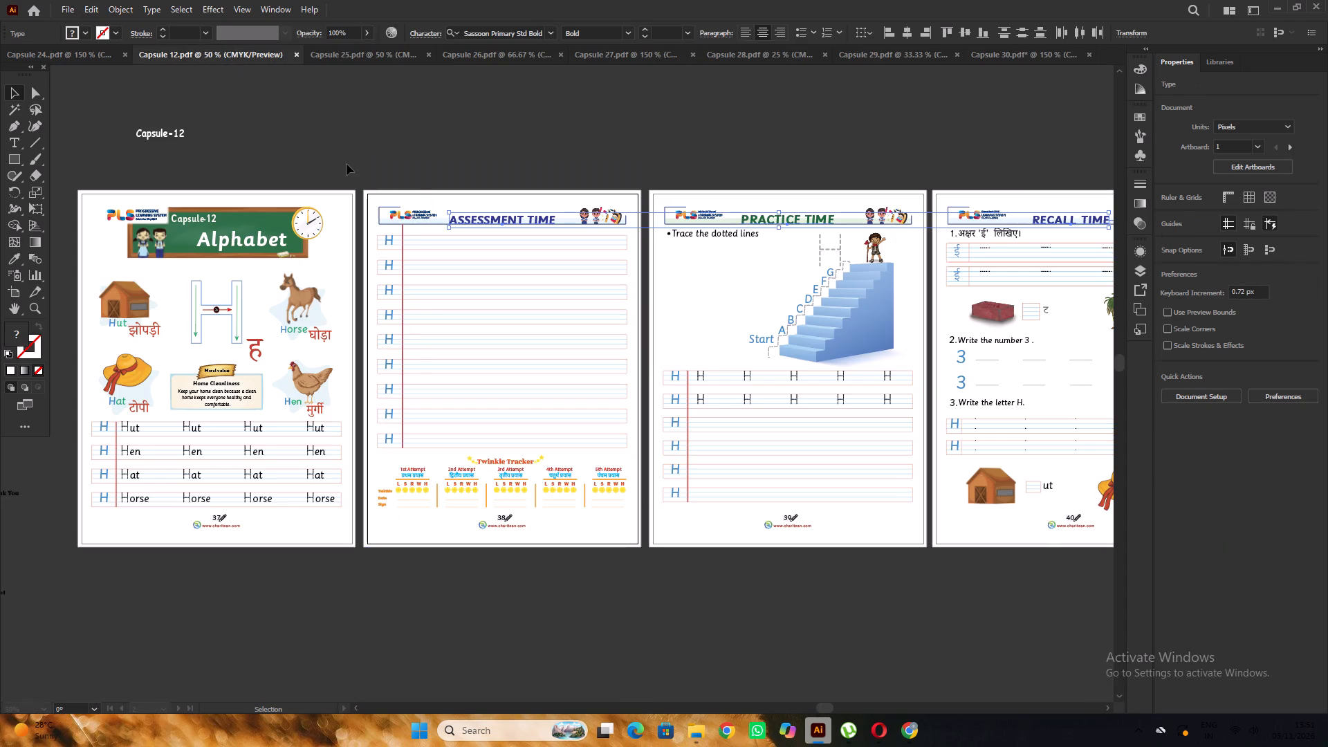
{"action": "left_click", "coordinate": [255, 240]}
{"action": "key", "text": "ctrl+c"}
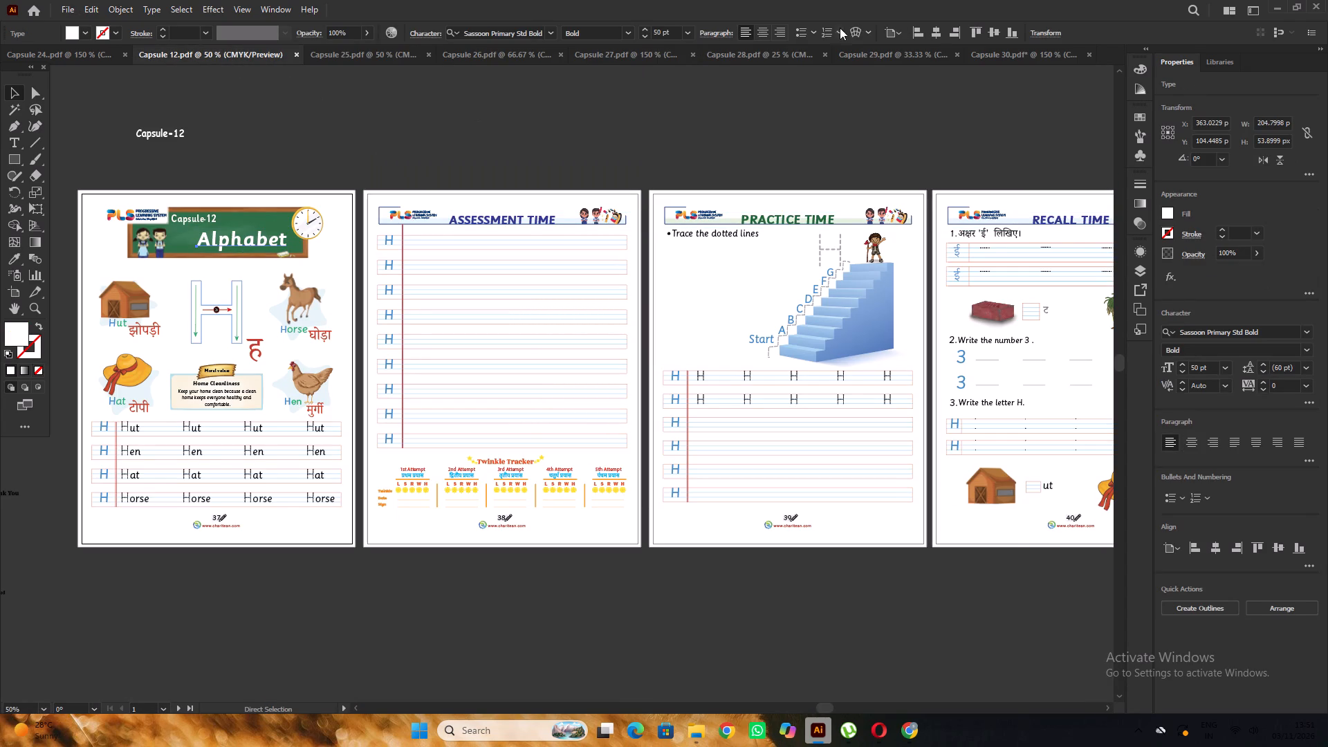
{"action": "left_click", "coordinate": [1017, 58]}
{"action": "key", "text": "ctrl+f"}
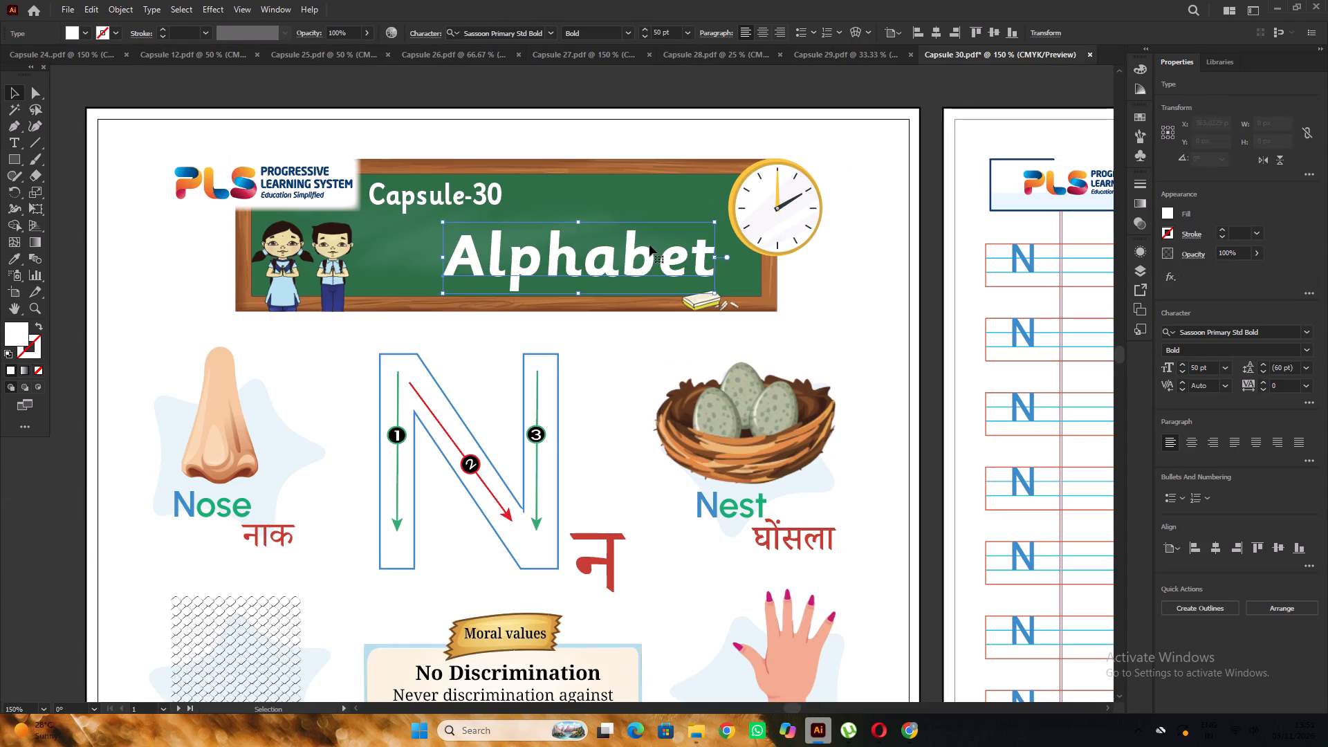
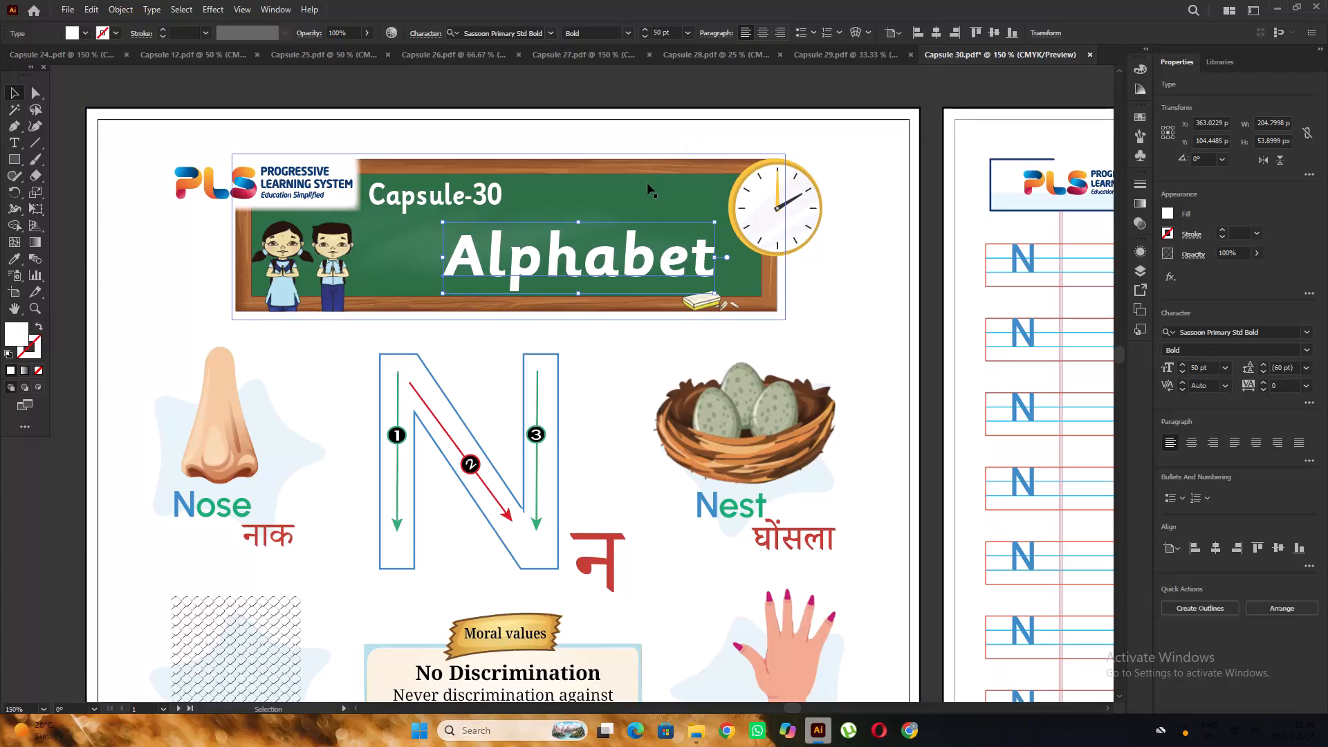
Set the Nose, Nest, Nails and Net picture labels on the first page to the Sassoon Primary Std Bold font.
{"action": "scroll", "coordinate": [580, 250], "scroll_direction": "down", "scroll_amount": 4, "text": "alt"}
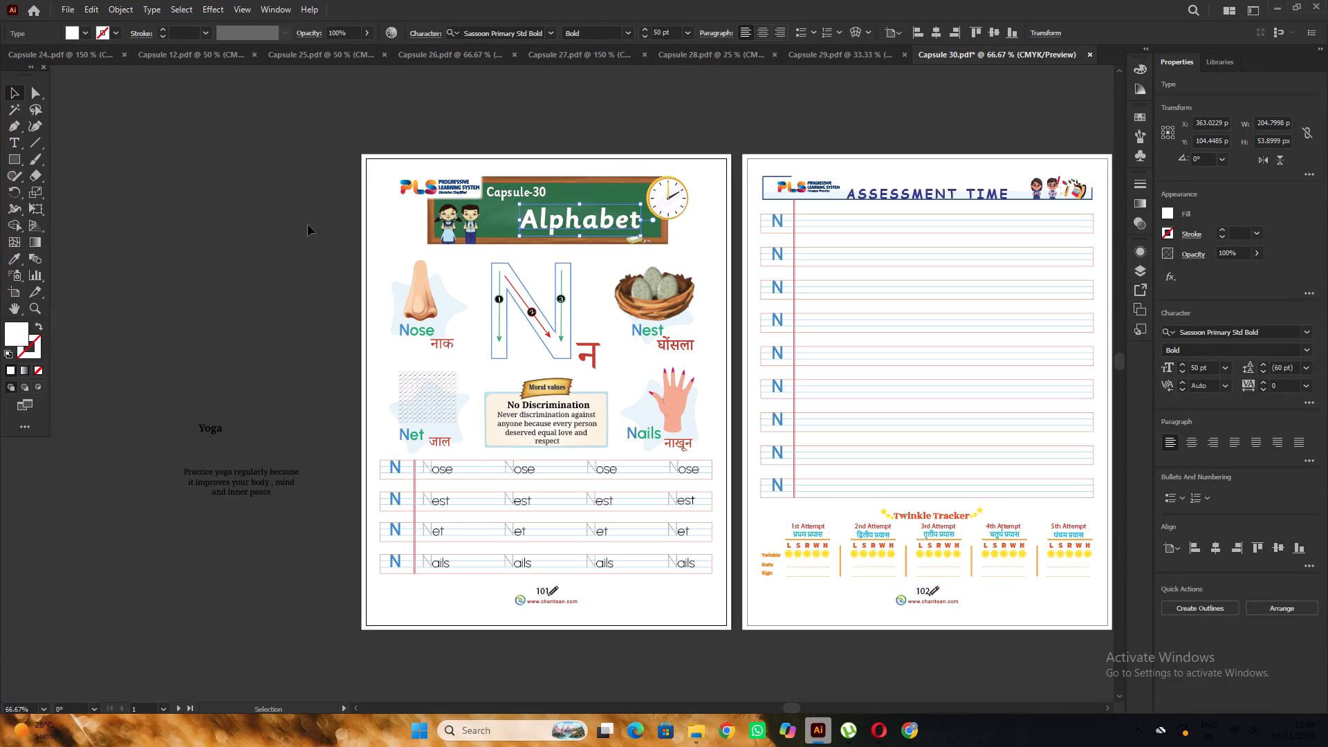
{"action": "left_click", "coordinate": [308, 225]}
{"action": "scroll", "coordinate": [552, 275], "scroll_direction": "down", "scroll_amount": 5}
{"action": "scroll", "coordinate": [557, 273], "scroll_direction": "up", "scroll_amount": 2, "text": "alt"}
{"action": "scroll", "coordinate": [557, 272], "scroll_direction": "up", "scroll_amount": 3}
{"action": "scroll", "coordinate": [557, 272], "scroll_direction": "down", "scroll_amount": 1, "text": "alt"}
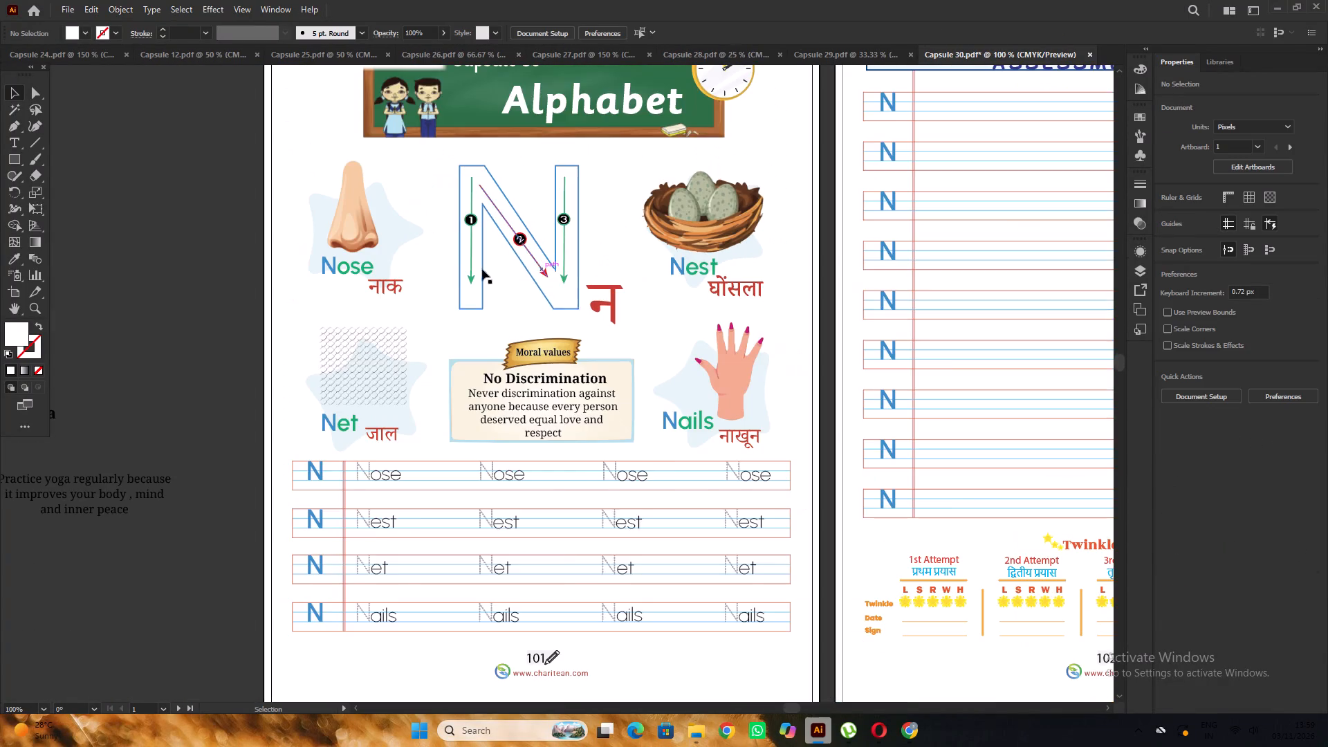
{"action": "scroll", "coordinate": [352, 270], "scroll_direction": "up", "scroll_amount": 1, "text": "alt"}
{"action": "left_click", "coordinate": [351, 269]}
{"action": "left_click", "coordinate": [853, 270], "text": "shift"}
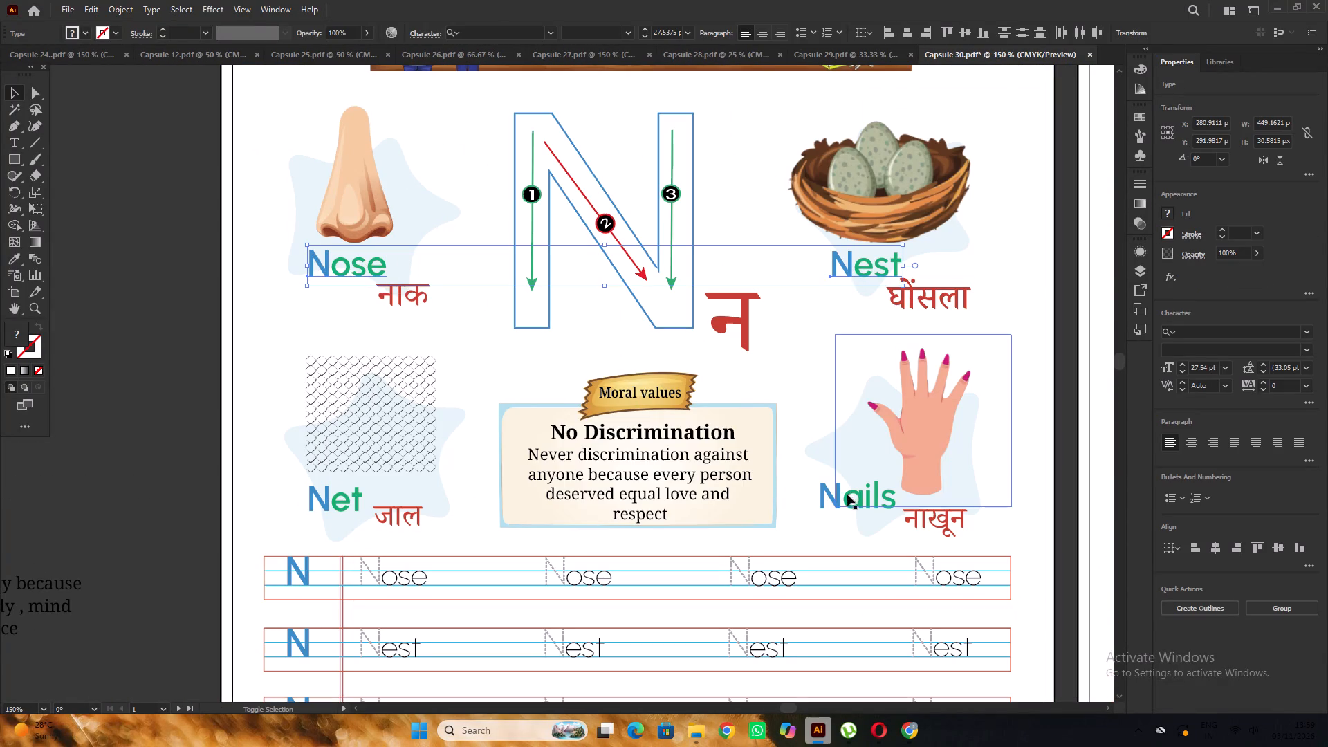
{"action": "left_click", "coordinate": [829, 507], "text": "shift"}
{"action": "left_click", "coordinate": [321, 504], "text": "shift"}
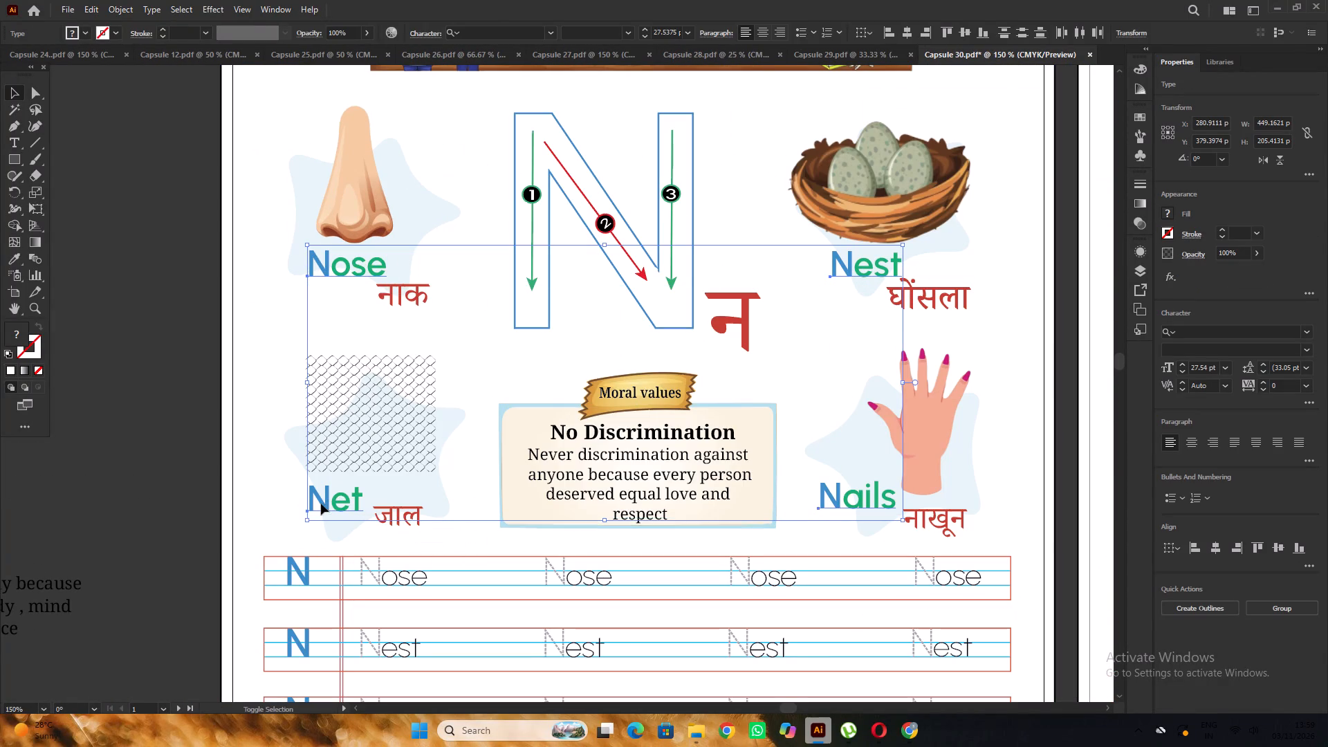
{"action": "left_click", "coordinate": [1244, 334]}
{"action": "type", "text": "SAS"}
{"action": "left_click", "coordinate": [1120, 437]}
{"action": "scroll", "coordinate": [631, 351], "scroll_direction": "down", "scroll_amount": 1, "text": "alt"}
{"action": "left_click", "coordinate": [353, 323]}
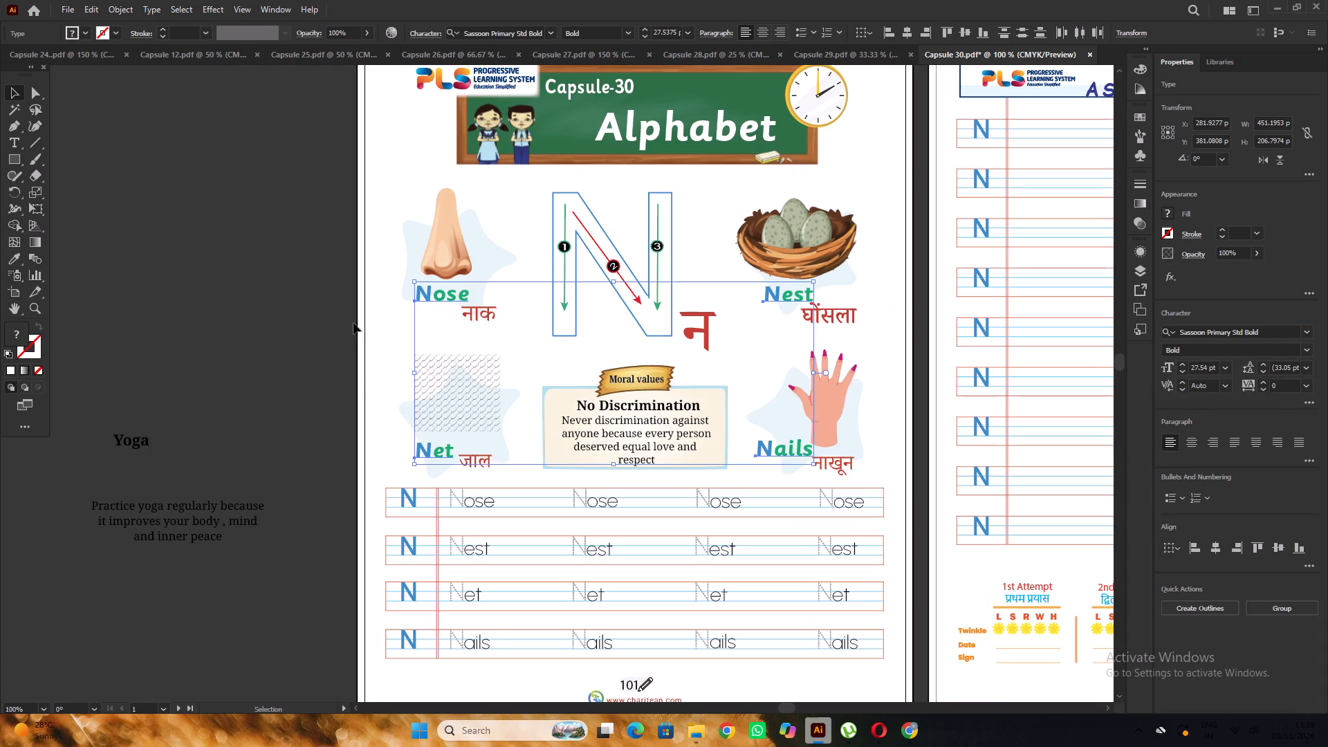
Set the No Discrimination heading in the Moral values box to the Sassoon Primary Std Bold font.
{"action": "scroll", "coordinate": [549, 280], "scroll_direction": "down", "scroll_amount": 4, "text": "alt"}
{"action": "scroll", "coordinate": [547, 282], "scroll_direction": "up", "scroll_amount": 2, "text": "alt"}
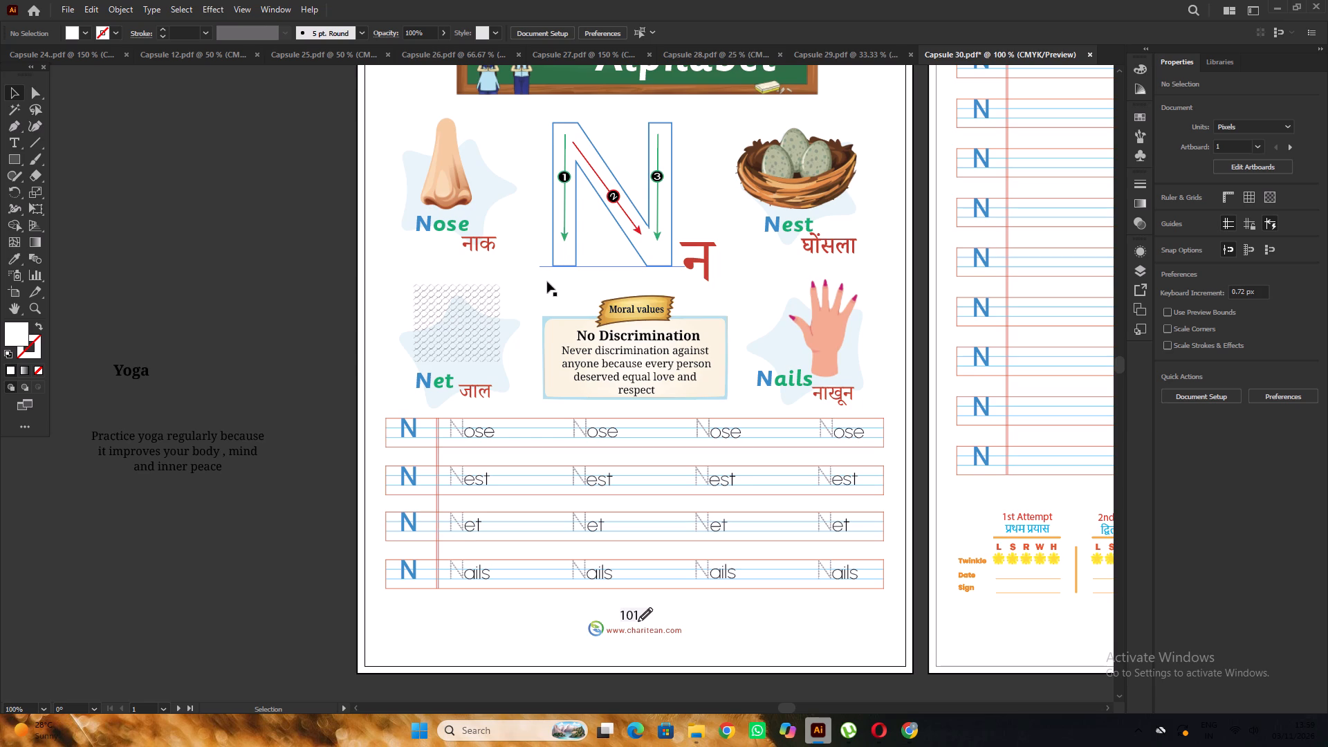
{"action": "scroll", "coordinate": [632, 299], "scroll_direction": "up", "scroll_amount": 1, "text": "alt"}
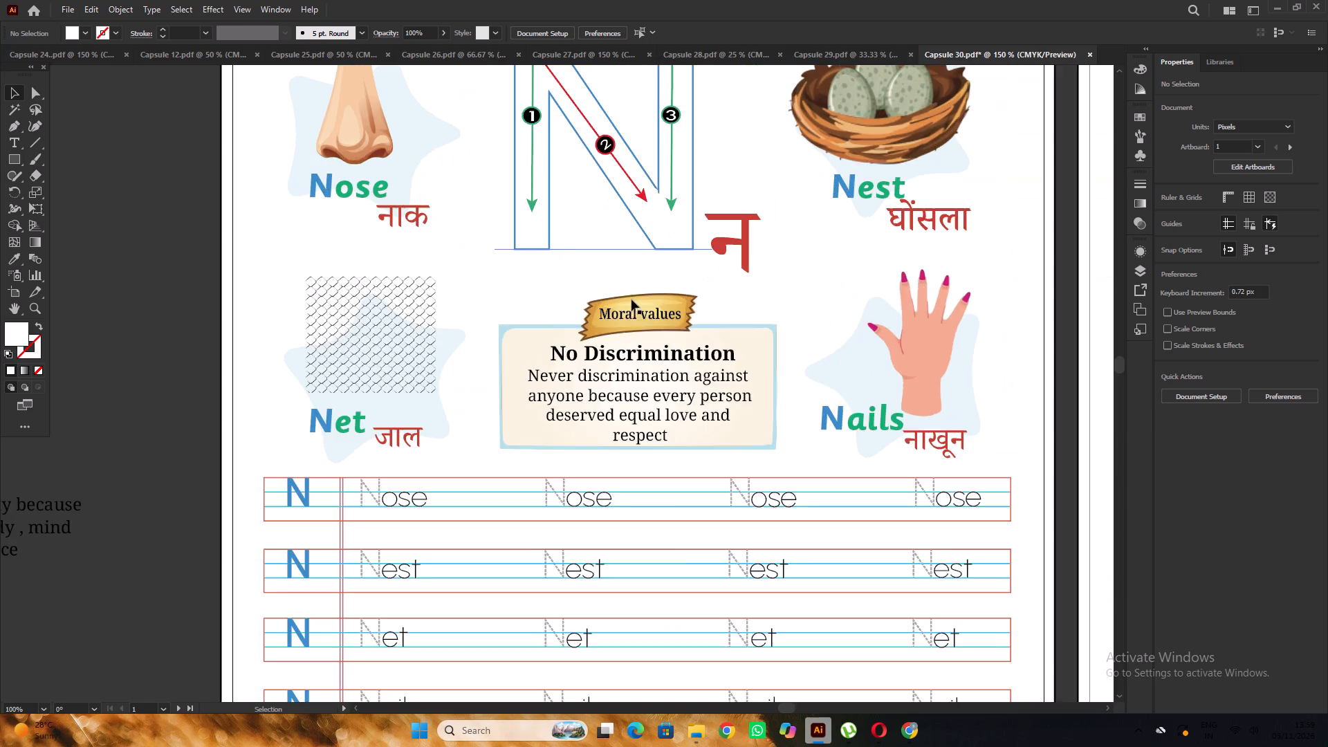
{"action": "scroll", "coordinate": [482, 255], "scroll_direction": "down", "scroll_amount": 3, "text": "alt"}
{"action": "scroll", "coordinate": [544, 288], "scroll_direction": "up", "scroll_amount": 3, "text": "alt"}
{"action": "left_click", "coordinate": [544, 290]}
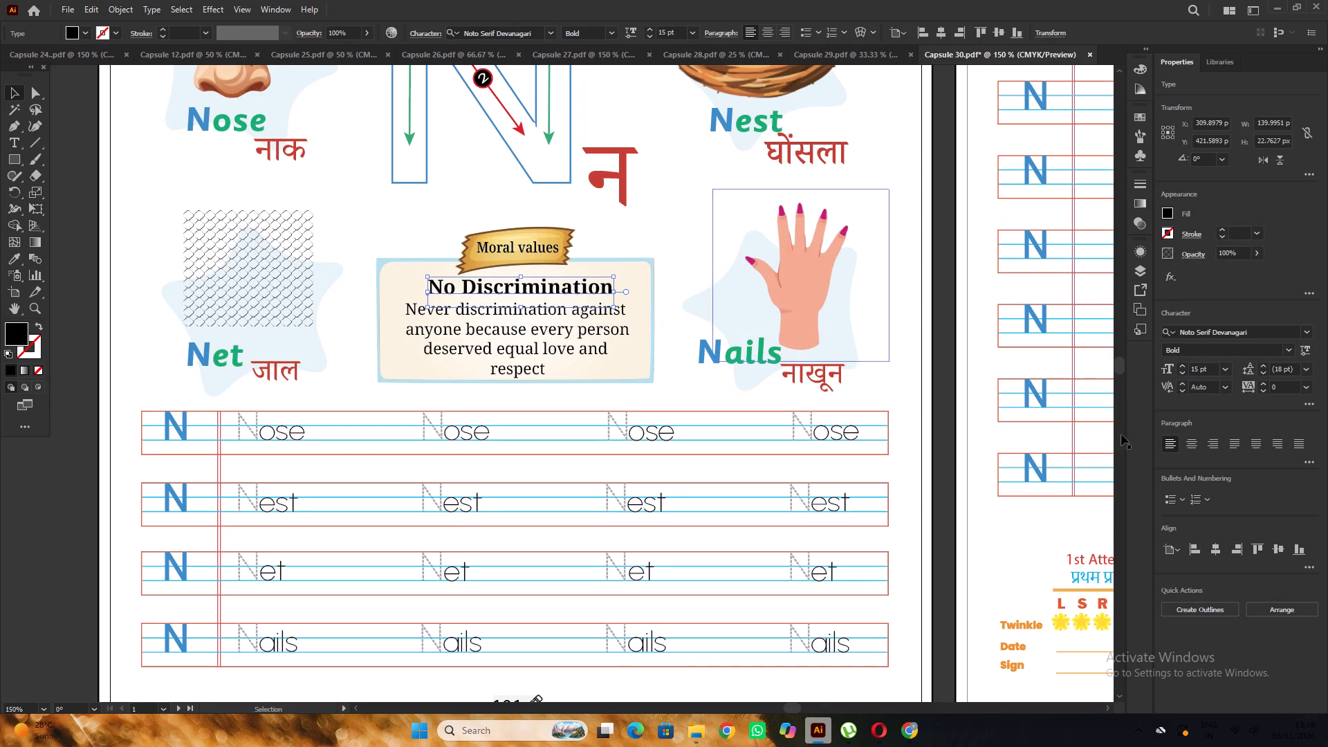
{"action": "scroll", "coordinate": [649, 335], "scroll_direction": "down", "scroll_amount": 2, "text": "alt"}
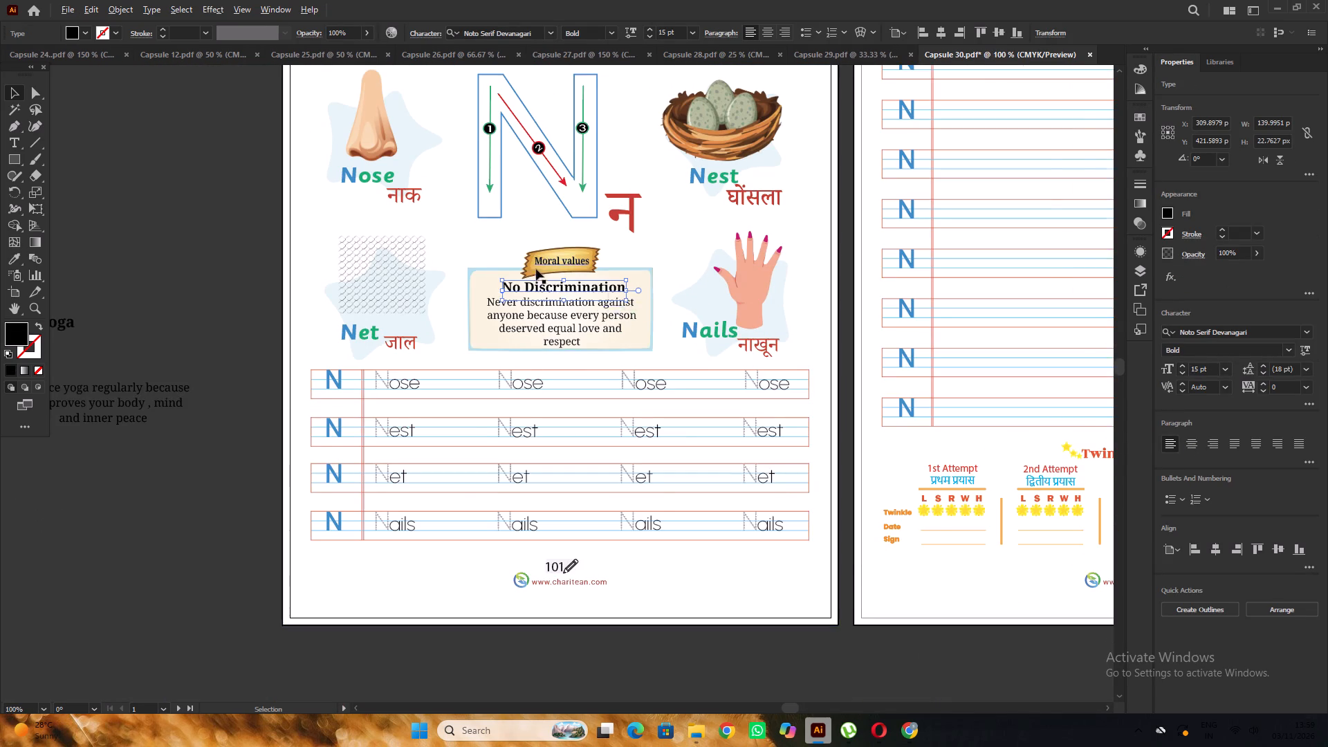
{"action": "scroll", "coordinate": [536, 269], "scroll_direction": "up", "scroll_amount": 1, "text": "alt"}
{"action": "left_click", "coordinate": [1250, 333]}
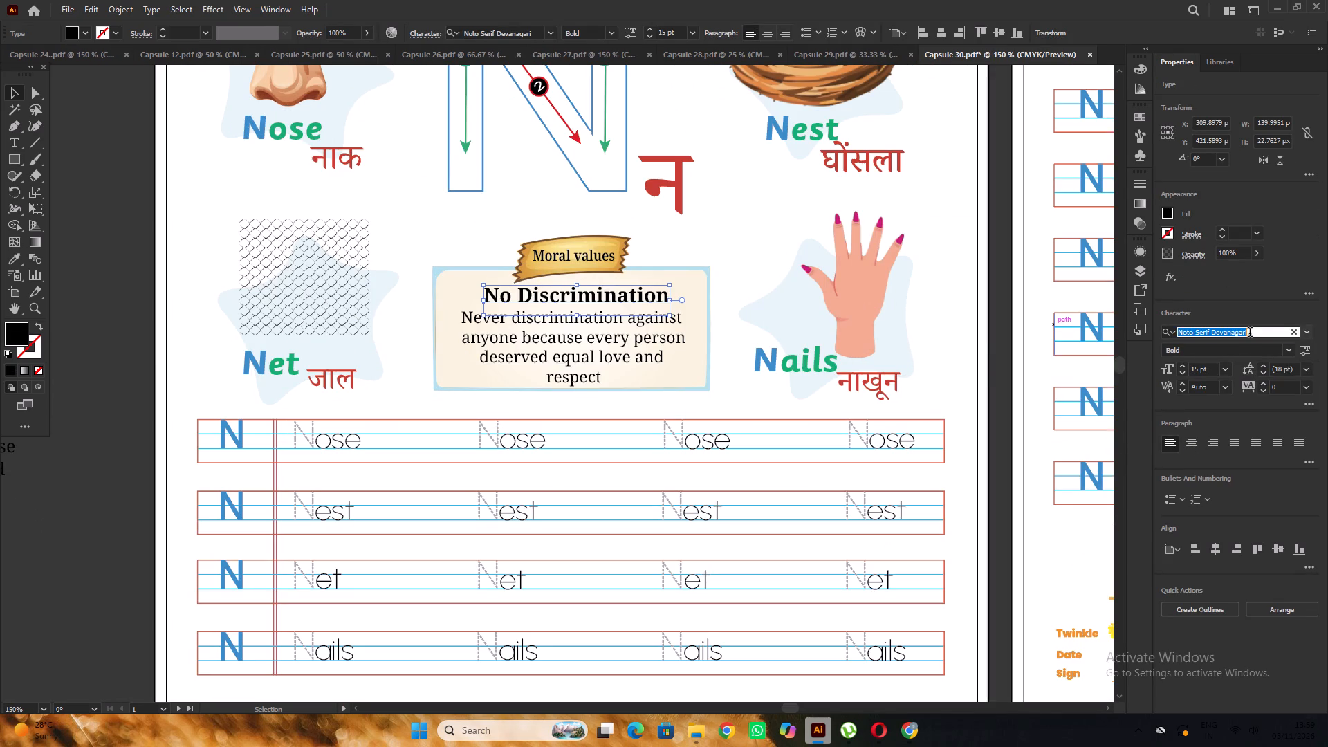
{"action": "key", "text": "s"}
{"action": "type", "text": "AS"}
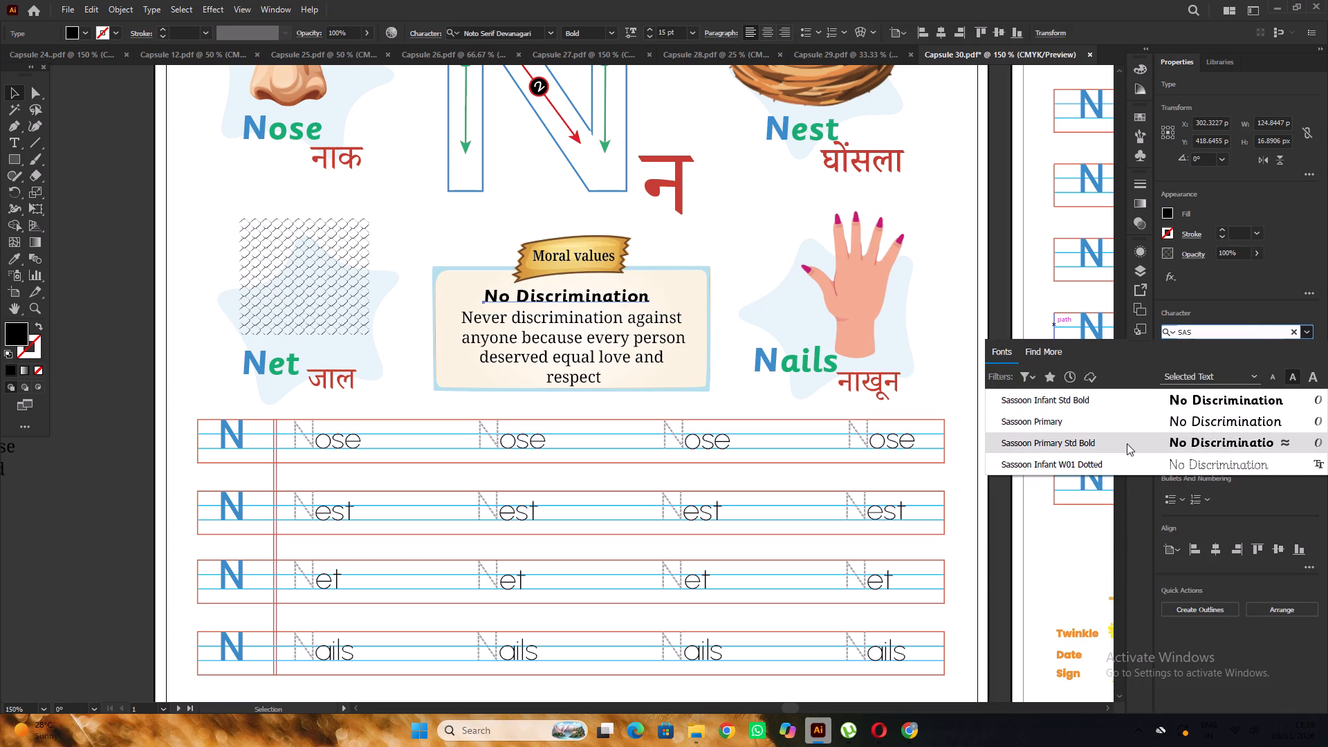
{"action": "left_click", "coordinate": [1127, 443]}
Set the paragraph below the No Discrimination heading to the Sassoon Primary font.
{"action": "left_click", "coordinate": [596, 322]}
{"action": "left_click", "coordinate": [1256, 338]}
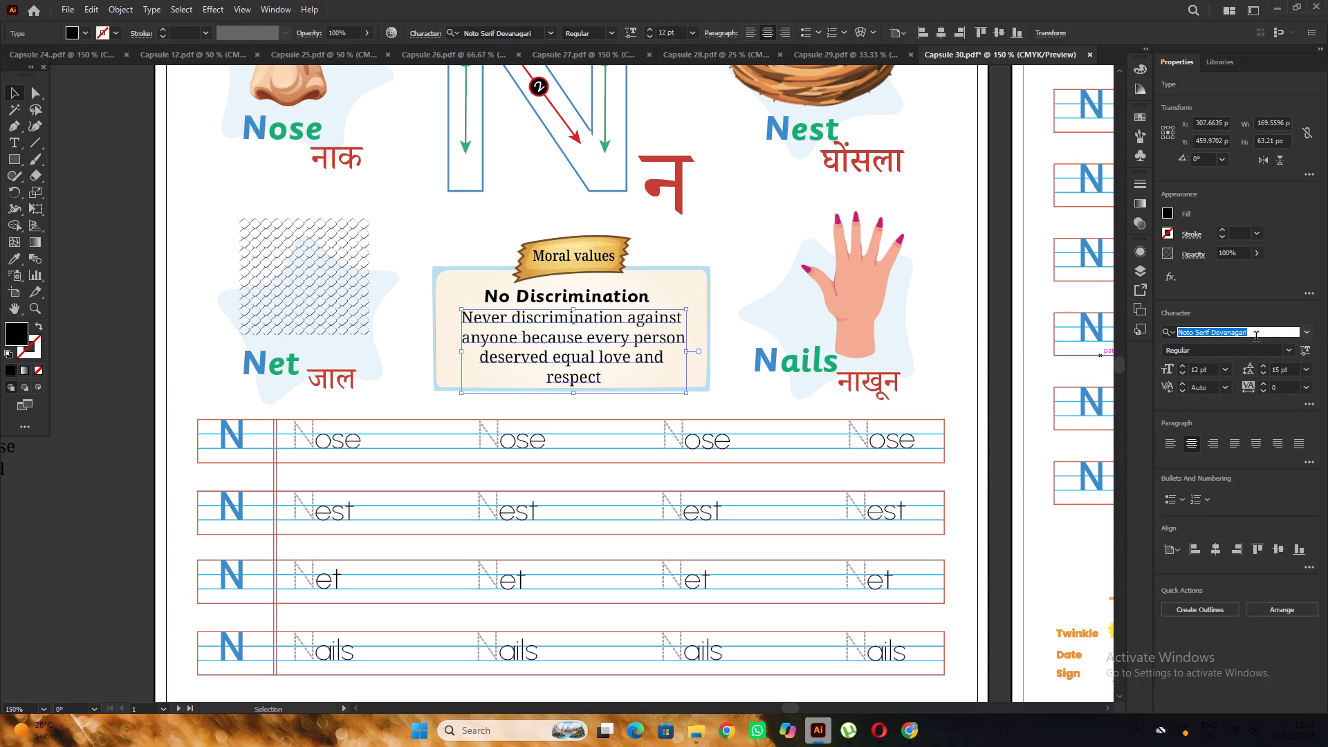
{"action": "type", "text": "SA"}
{"action": "key", "text": "s"}
{"action": "left_click", "coordinate": [1089, 421]}
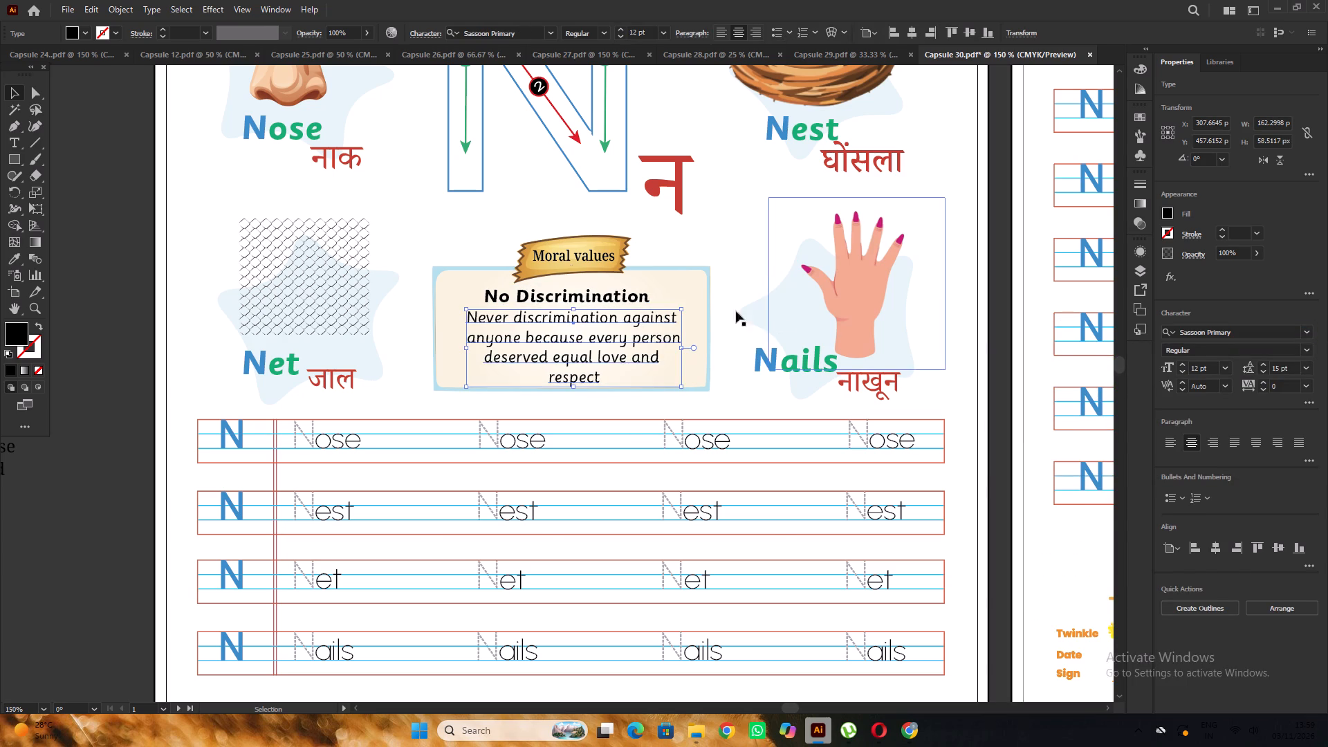
{"action": "scroll", "coordinate": [629, 286], "scroll_direction": "down", "scroll_amount": 1, "text": "alt"}
{"action": "left_click", "coordinate": [166, 201]}
Correct the word "discrimination" to "discriminate" in the Moral values paragraph.
{"action": "scroll", "coordinate": [557, 361], "scroll_direction": "up", "scroll_amount": 2, "text": "alt"}
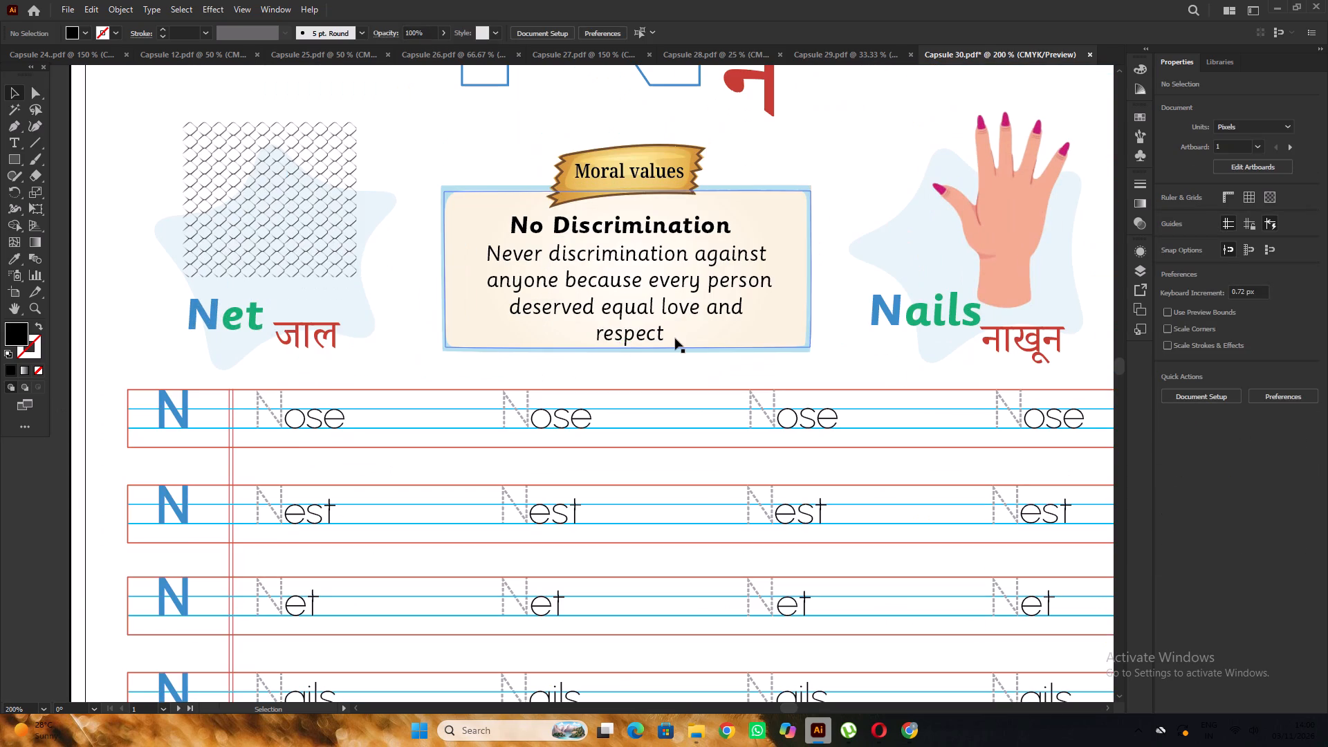
{"action": "scroll", "coordinate": [675, 338], "scroll_direction": "up", "scroll_amount": 6}
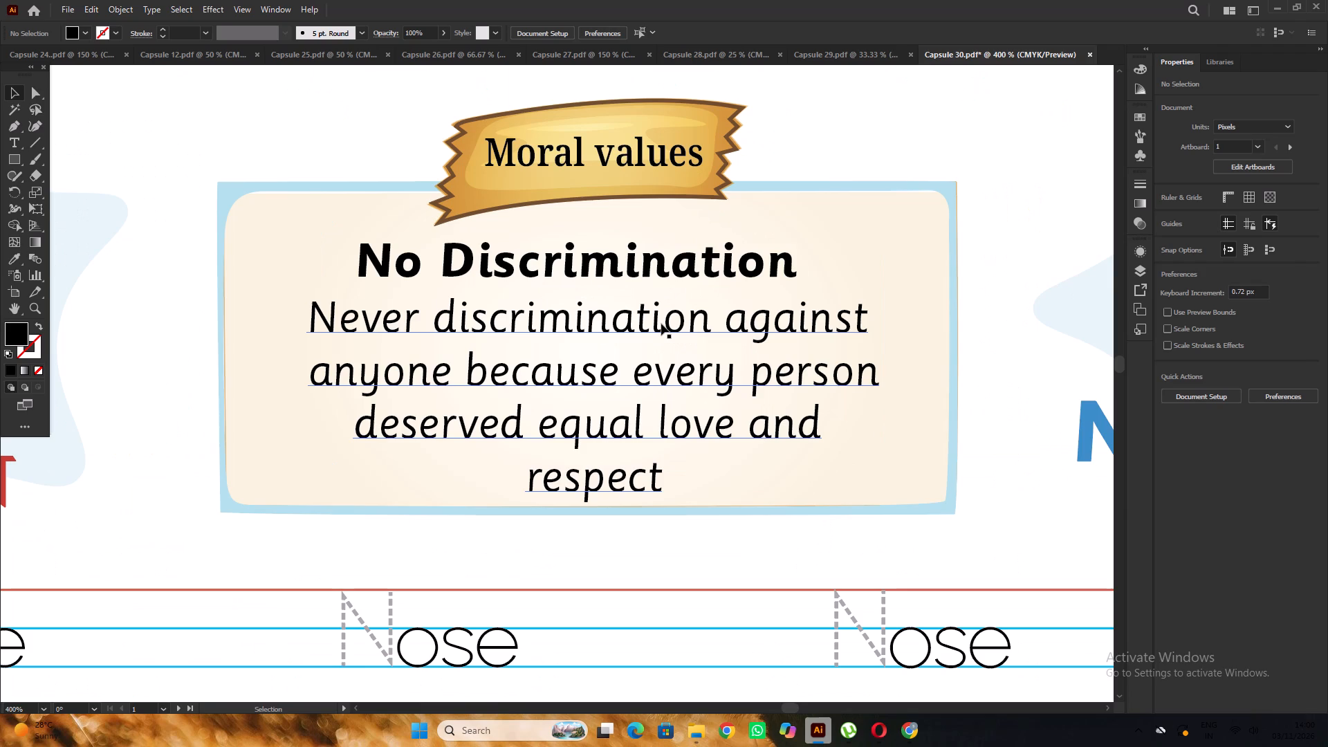
{"action": "double_click", "coordinate": [657, 329]}
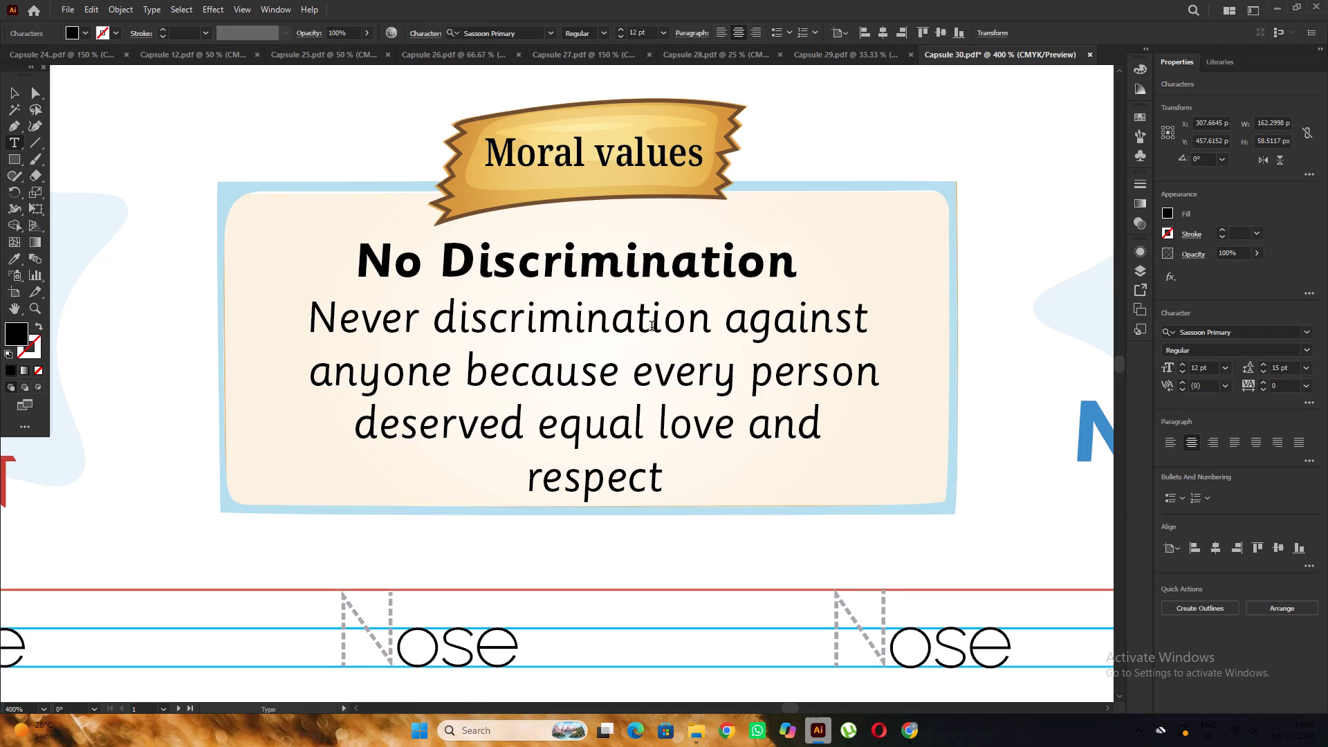
{"action": "left_click_drag", "start_coordinate": [651, 326], "coordinate": [702, 329]}
{"action": "key", "text": "e"}
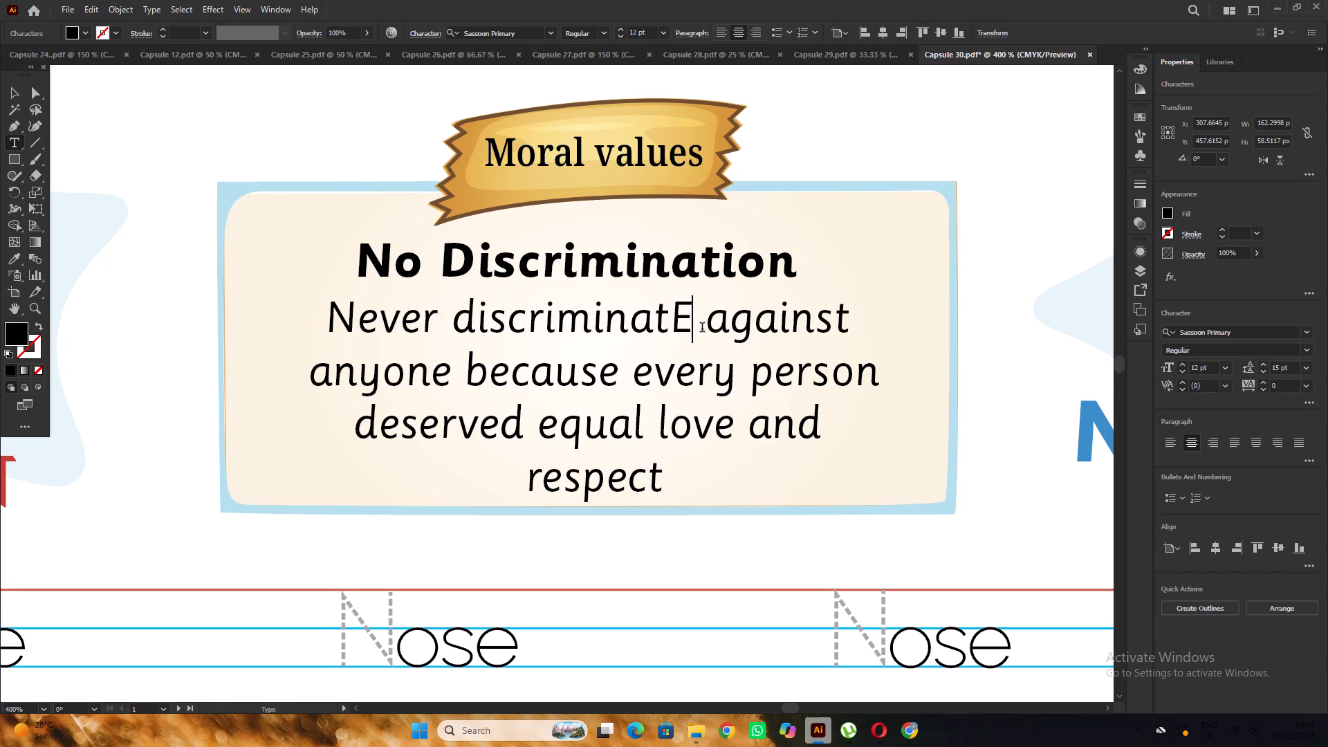
{"action": "key", "text": "BackSpace"}
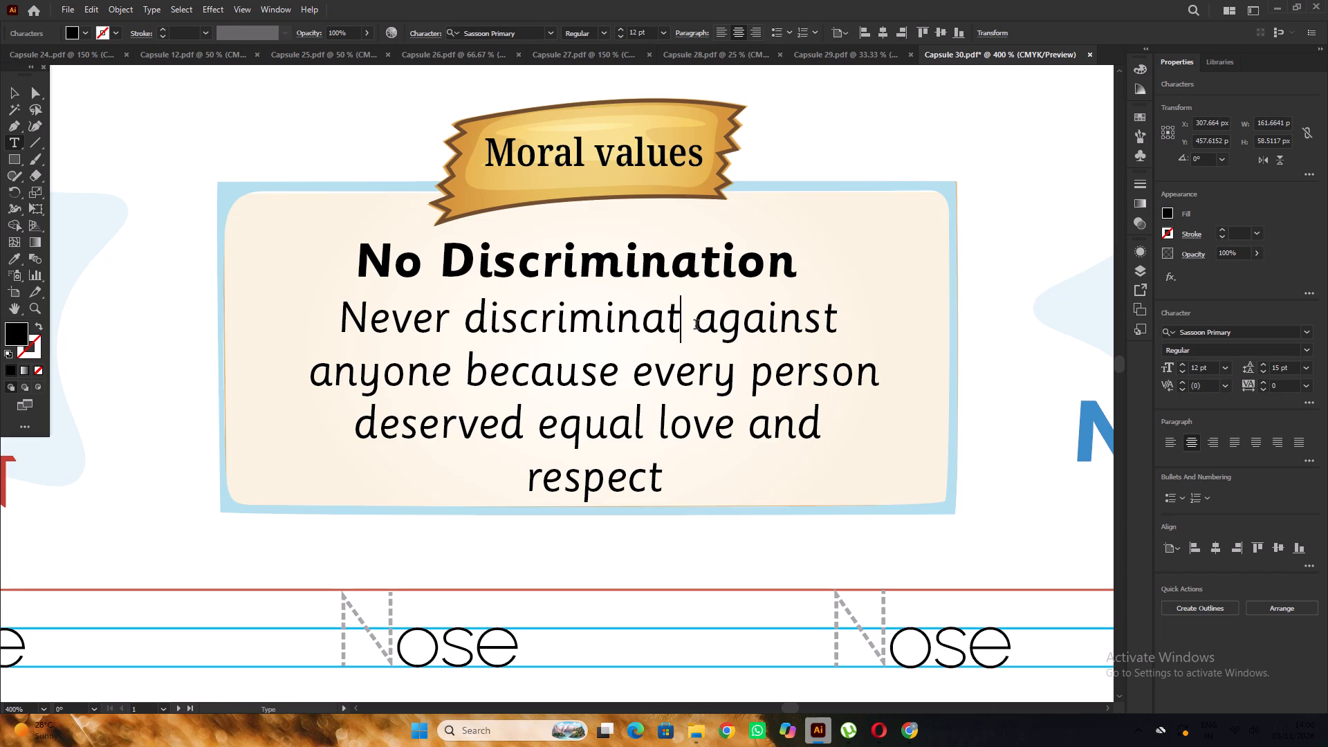
{"action": "key", "text": "e"}
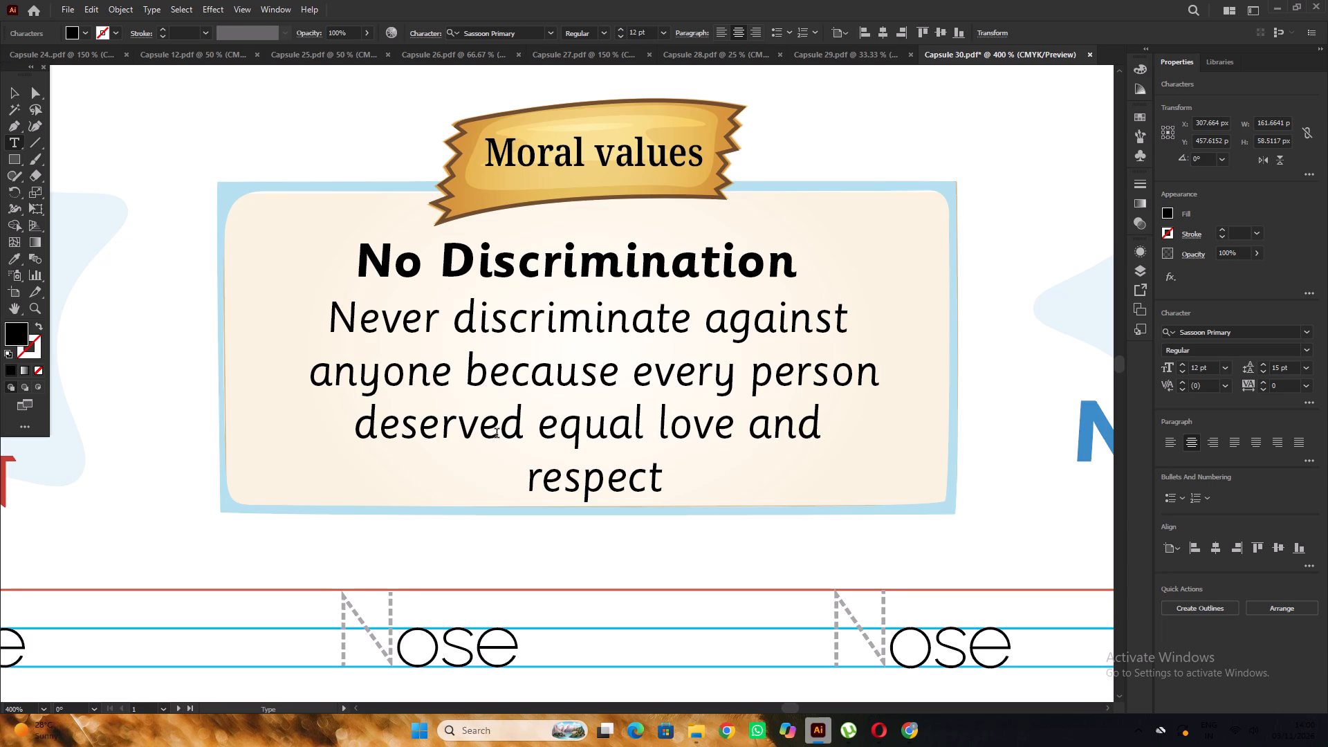
Correct the word "deserved" to "deserves" in the Moral values paragraph.
{"action": "left_click", "coordinate": [504, 432]}
{"action": "left_click_drag", "start_coordinate": [501, 432], "coordinate": [526, 434]}
{"action": "key", "text": "s"}
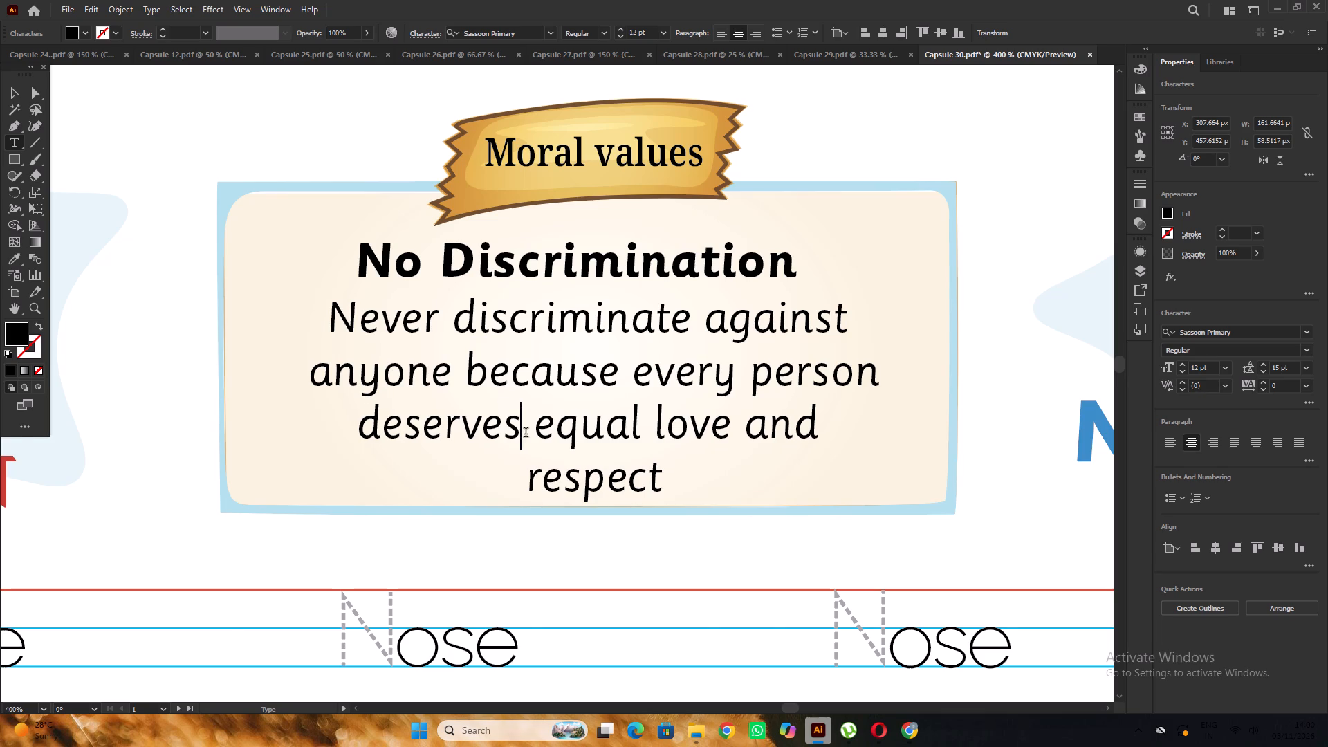
Add a full stop after "respect" at the end of the Moral values paragraph and finish text editing.
{"action": "scroll", "coordinate": [566, 439], "scroll_direction": "down", "scroll_amount": 4, "text": "alt"}
{"action": "scroll", "coordinate": [584, 460], "scroll_direction": "up", "scroll_amount": 2, "text": "alt"}
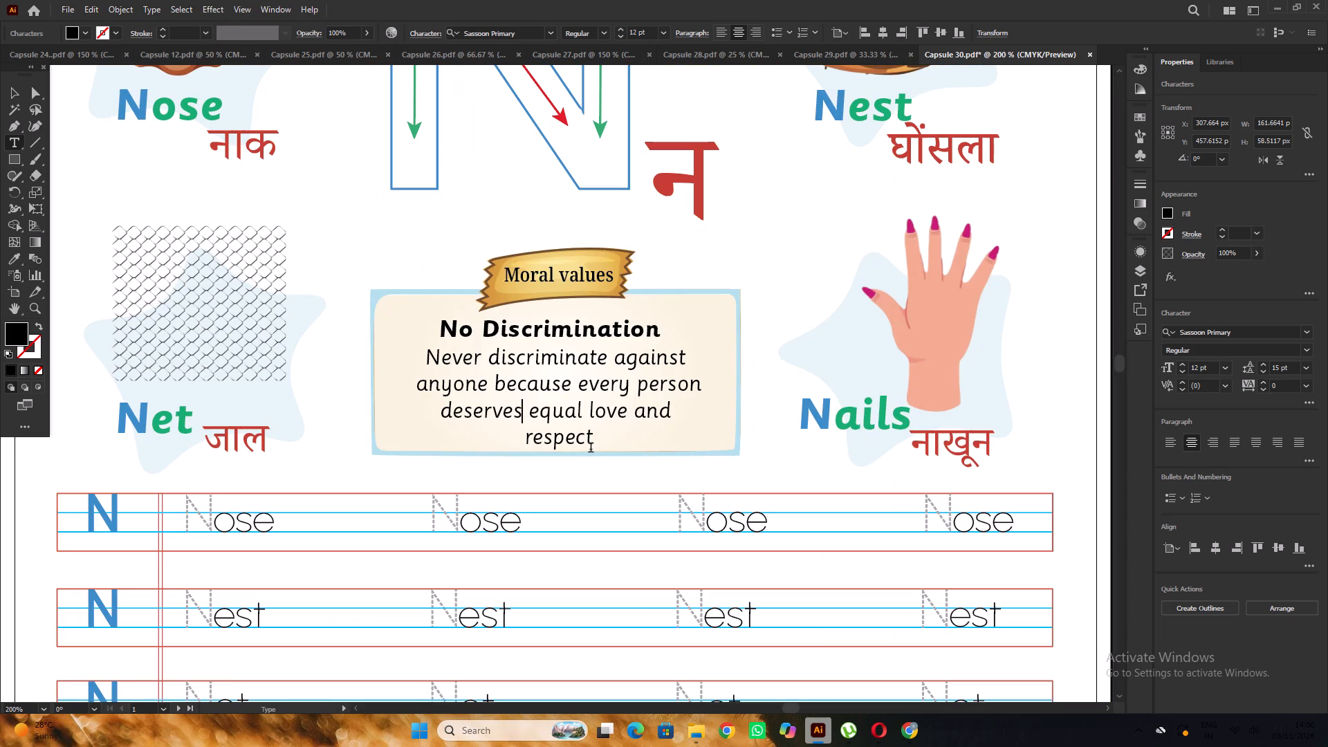
{"action": "left_click", "coordinate": [593, 445]}
{"action": "key", "text": "period"}
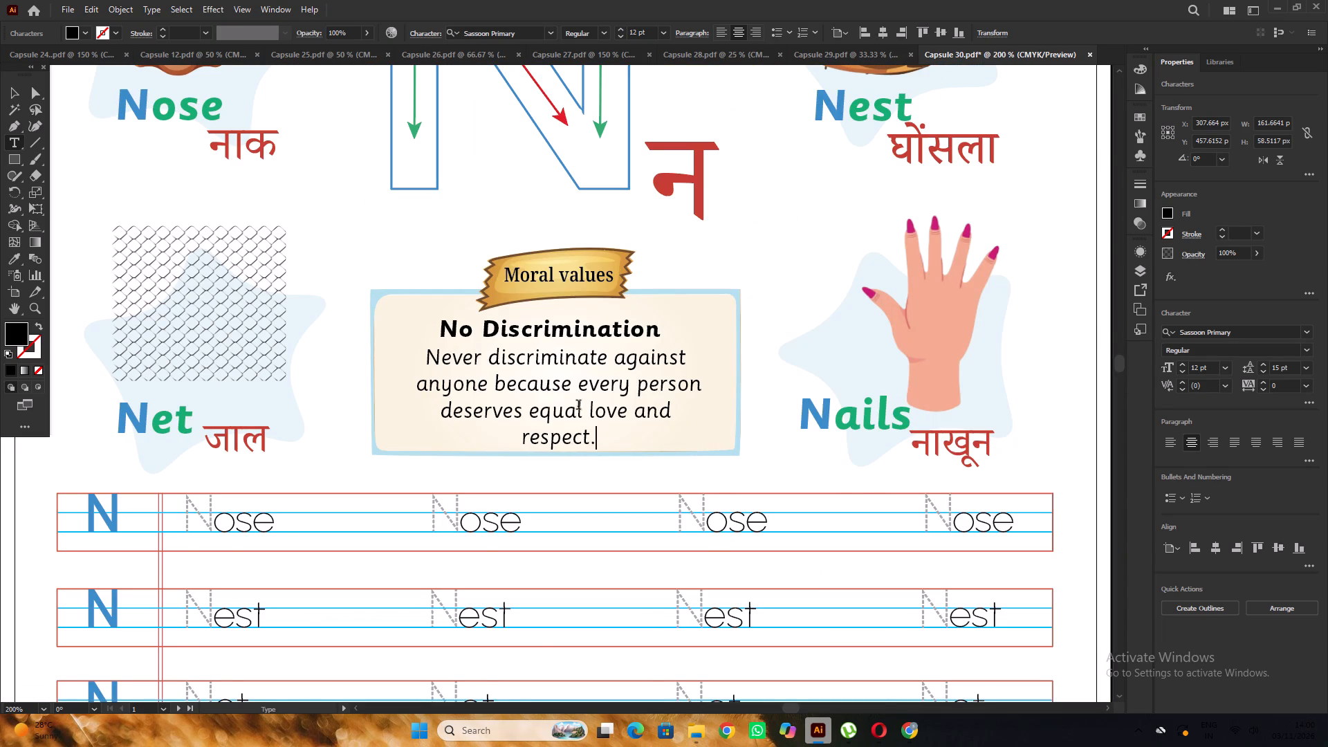
{"action": "scroll", "coordinate": [571, 395], "scroll_direction": "down", "scroll_amount": 2, "text": "alt"}
{"action": "left_click", "coordinate": [13, 96]}
{"action": "left_click", "coordinate": [166, 171]}
Set the four blue N letters at the start of the first page's writing rows to the Sassoon Primary font.
{"action": "scroll", "coordinate": [214, 181], "scroll_direction": "down", "scroll_amount": 5, "text": "alt"}
{"action": "left_click", "coordinate": [296, 297]}
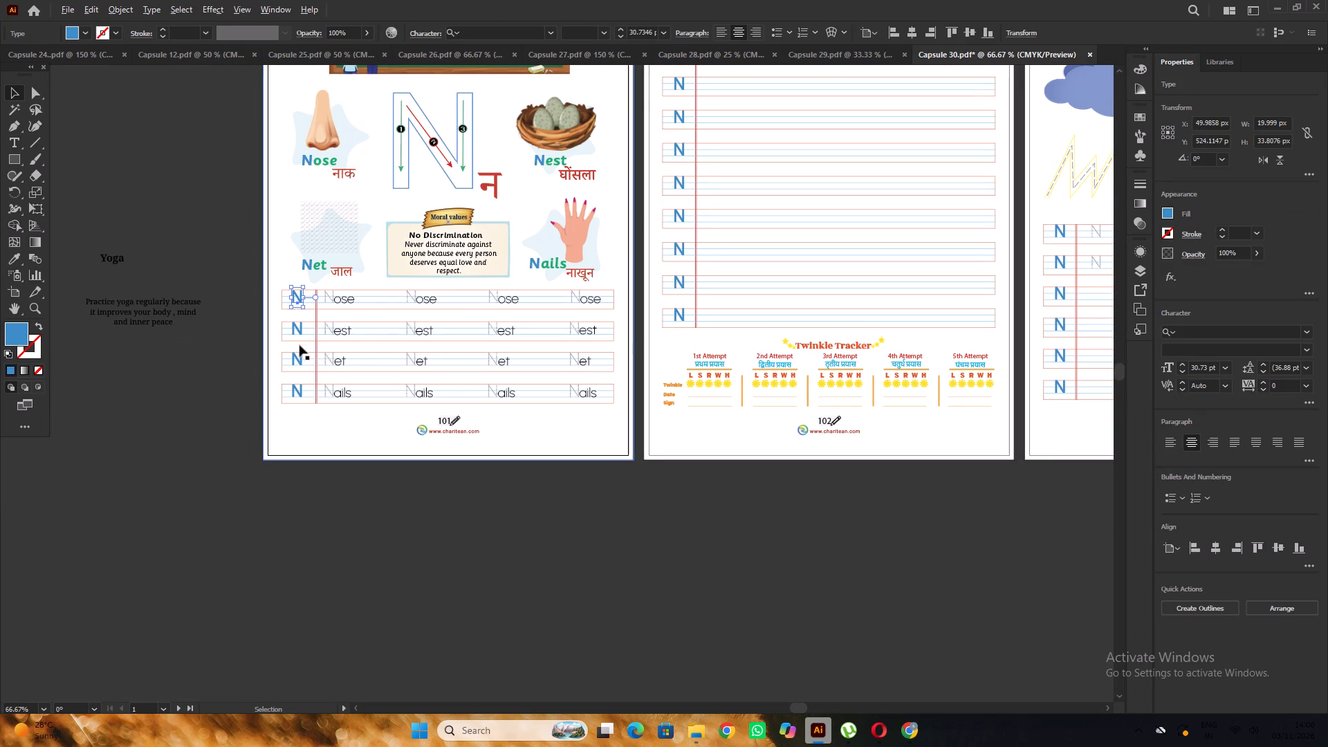
{"action": "left_click", "coordinate": [299, 335], "text": "shift"}
{"action": "left_click", "coordinate": [301, 364], "text": "shift"}
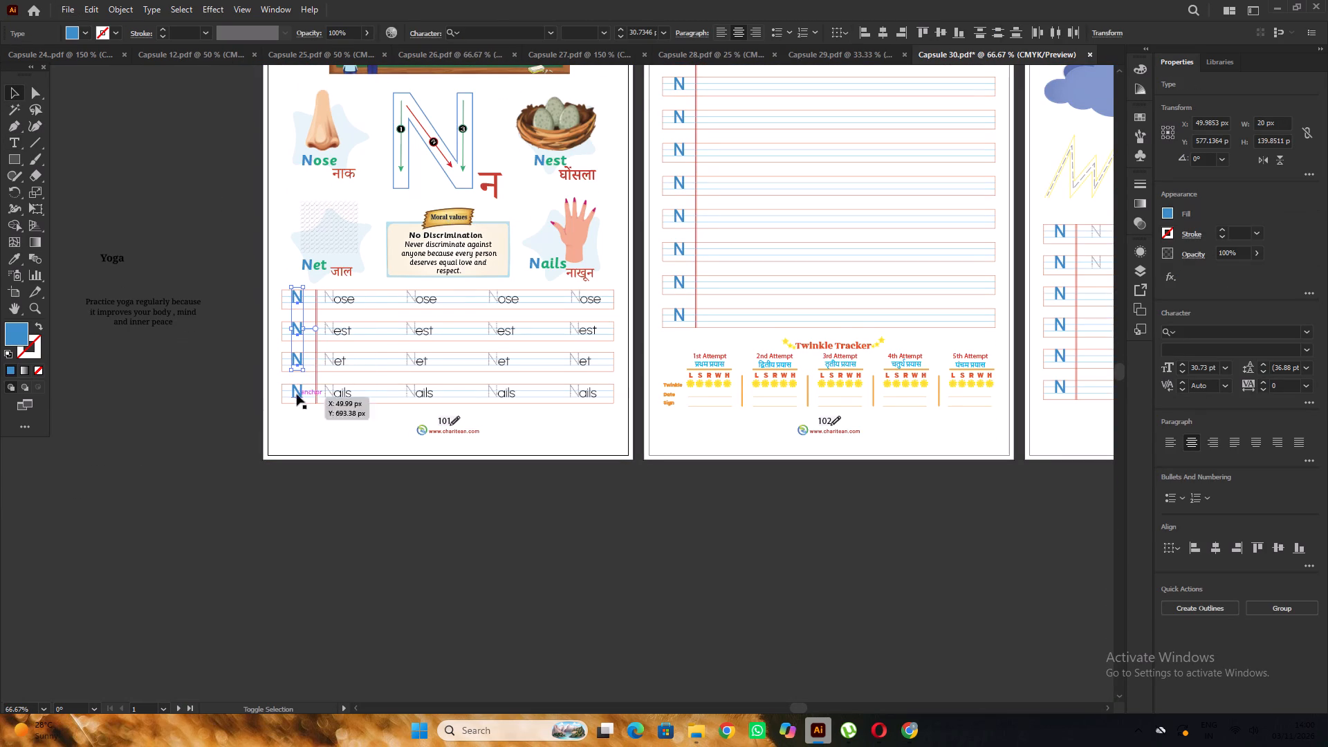
{"action": "left_click", "coordinate": [297, 394], "text": "shift"}
{"action": "left_click", "coordinate": [1251, 335]}
{"action": "key", "text": "s"}
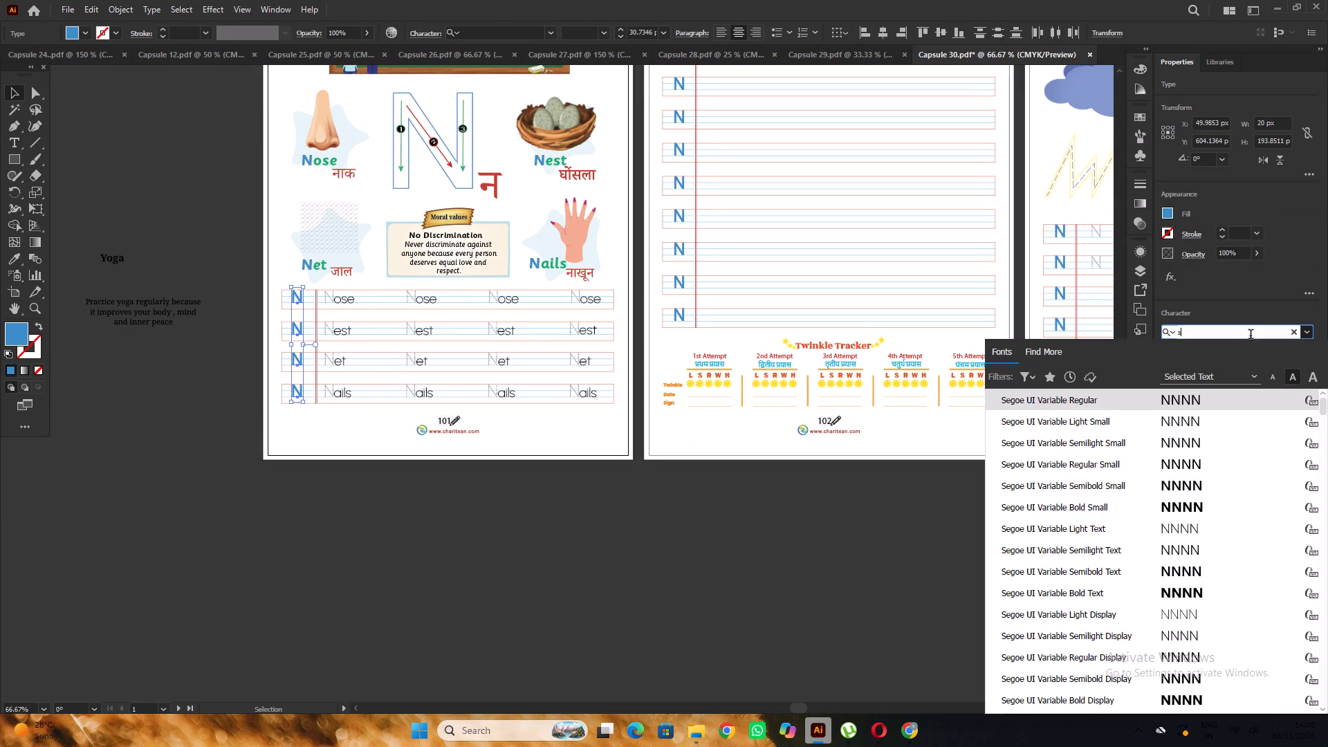
{"action": "key", "text": "a"}
{"action": "key", "text": "s"}
{"action": "left_click", "coordinate": [1098, 421]}
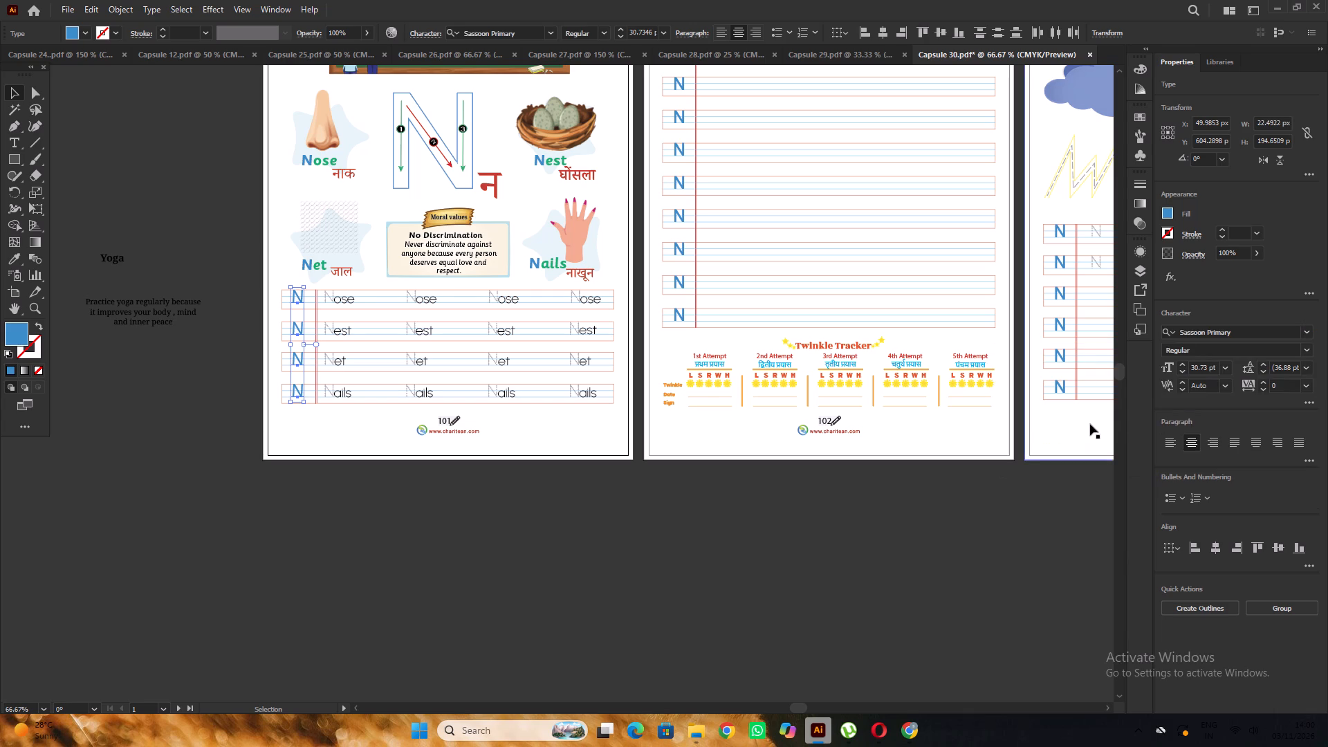
{"action": "left_click", "coordinate": [338, 504]}
{"action": "scroll", "coordinate": [258, 369], "scroll_direction": "up", "scroll_amount": 4, "text": "alt"}
{"action": "scroll", "coordinate": [259, 369], "scroll_direction": "down", "scroll_amount": 3, "text": "alt"}
{"action": "scroll", "coordinate": [262, 367], "scroll_direction": "up", "scroll_amount": 3}
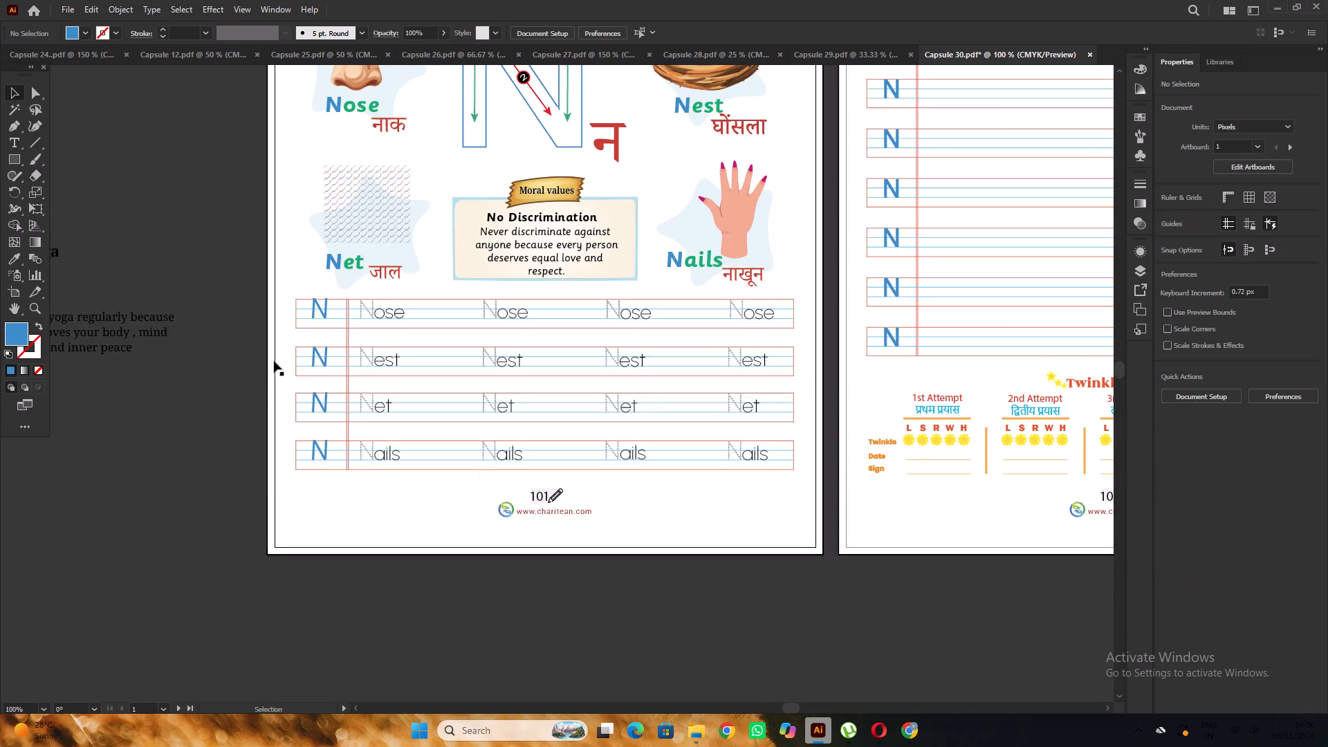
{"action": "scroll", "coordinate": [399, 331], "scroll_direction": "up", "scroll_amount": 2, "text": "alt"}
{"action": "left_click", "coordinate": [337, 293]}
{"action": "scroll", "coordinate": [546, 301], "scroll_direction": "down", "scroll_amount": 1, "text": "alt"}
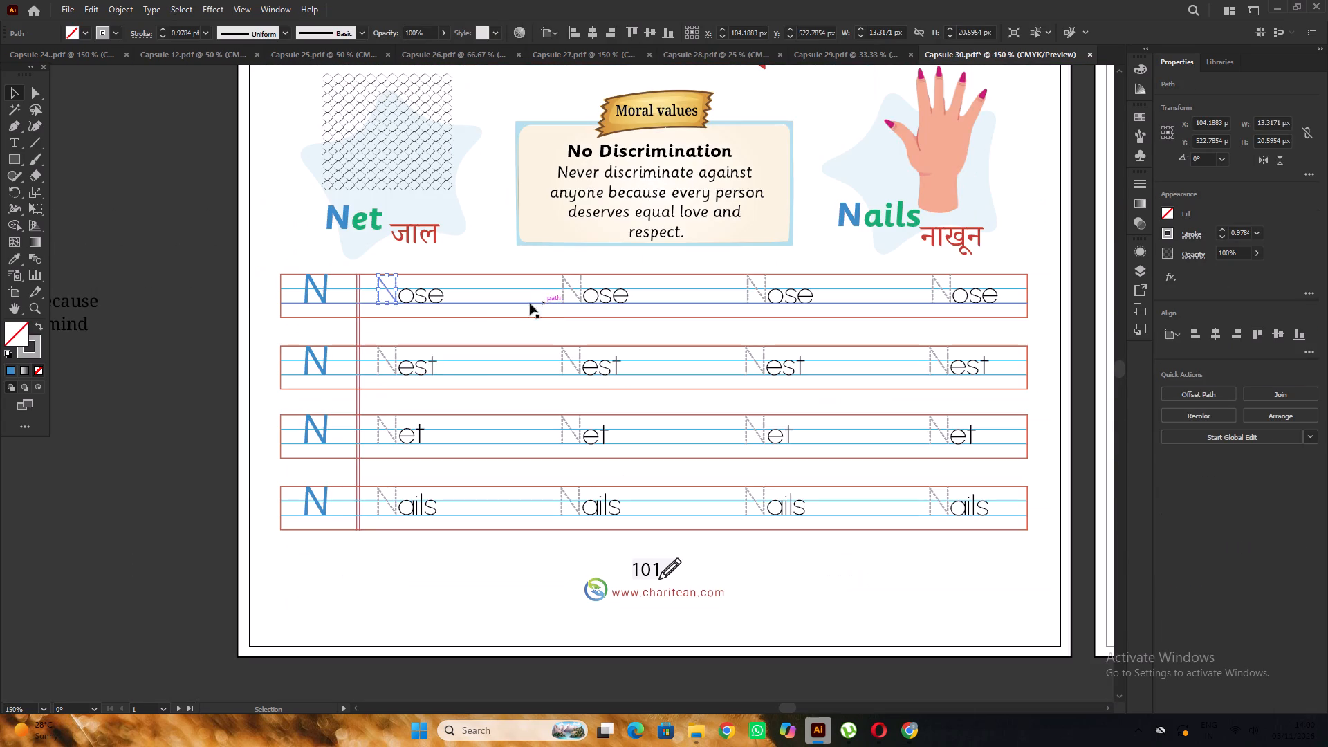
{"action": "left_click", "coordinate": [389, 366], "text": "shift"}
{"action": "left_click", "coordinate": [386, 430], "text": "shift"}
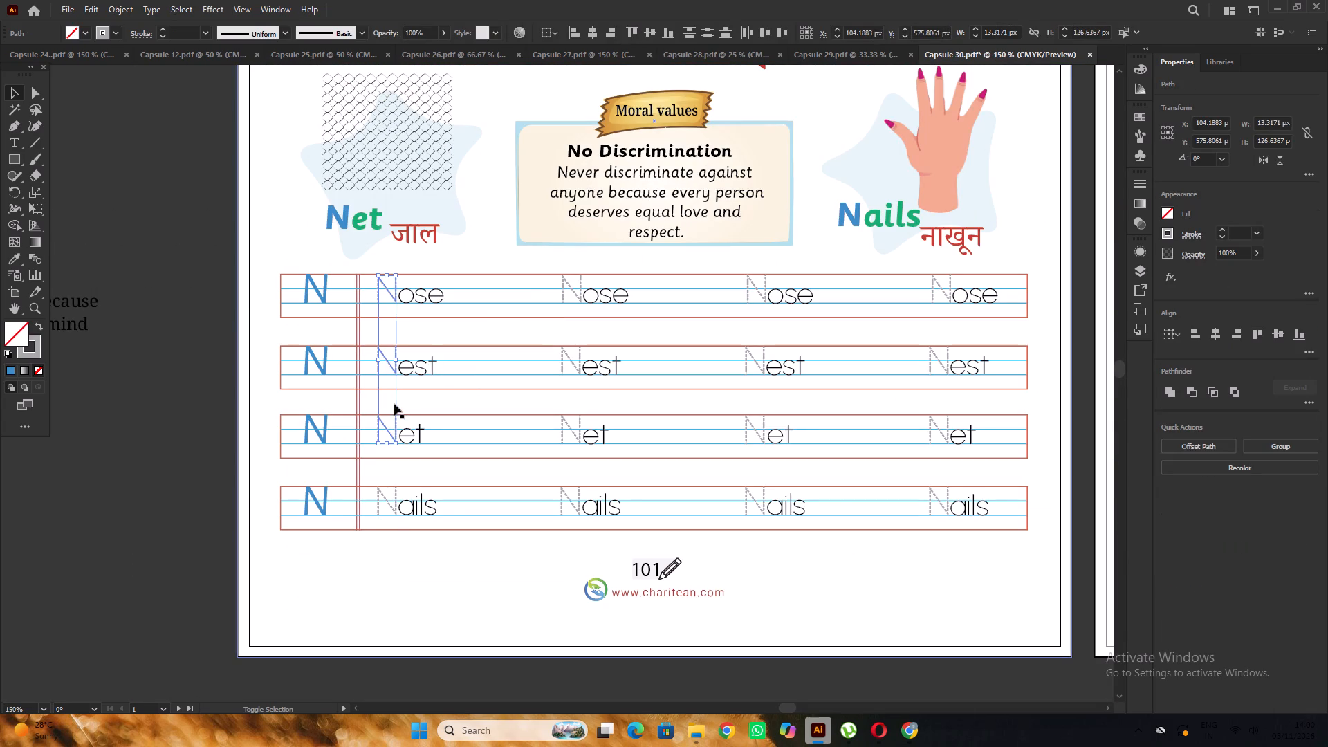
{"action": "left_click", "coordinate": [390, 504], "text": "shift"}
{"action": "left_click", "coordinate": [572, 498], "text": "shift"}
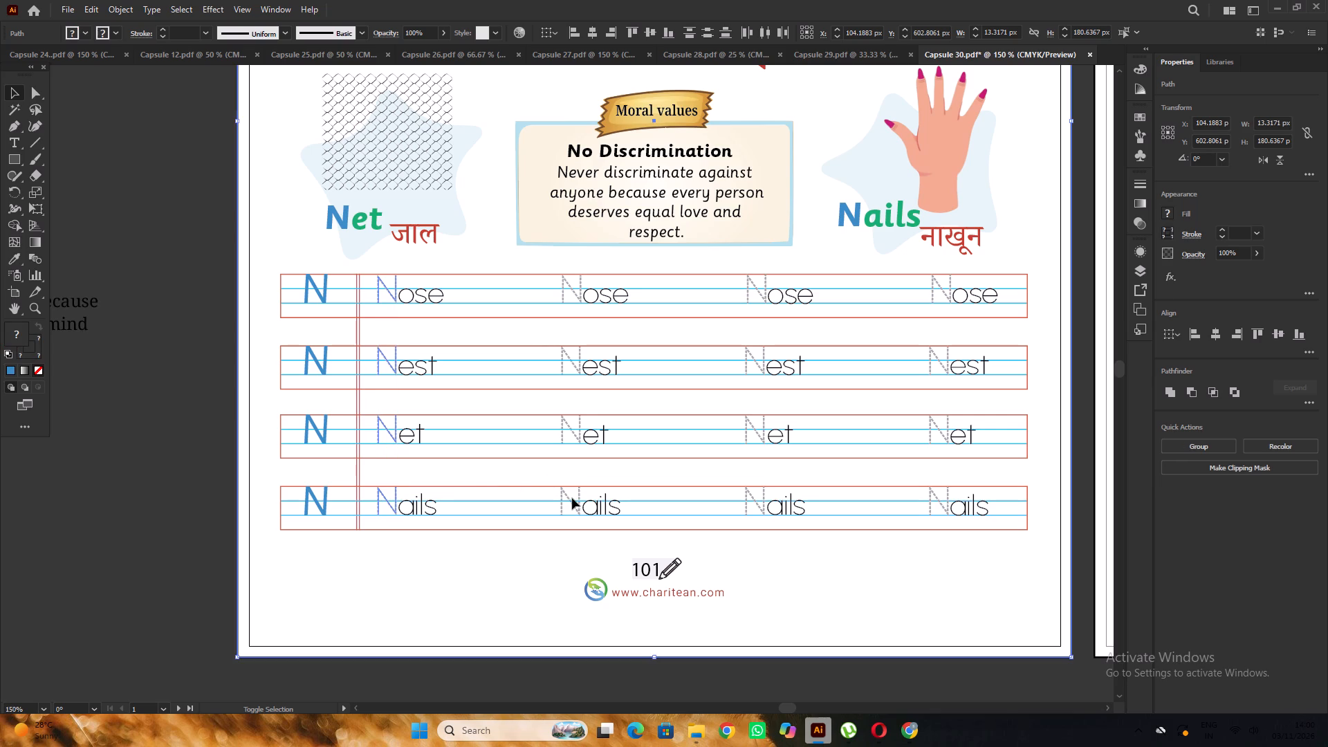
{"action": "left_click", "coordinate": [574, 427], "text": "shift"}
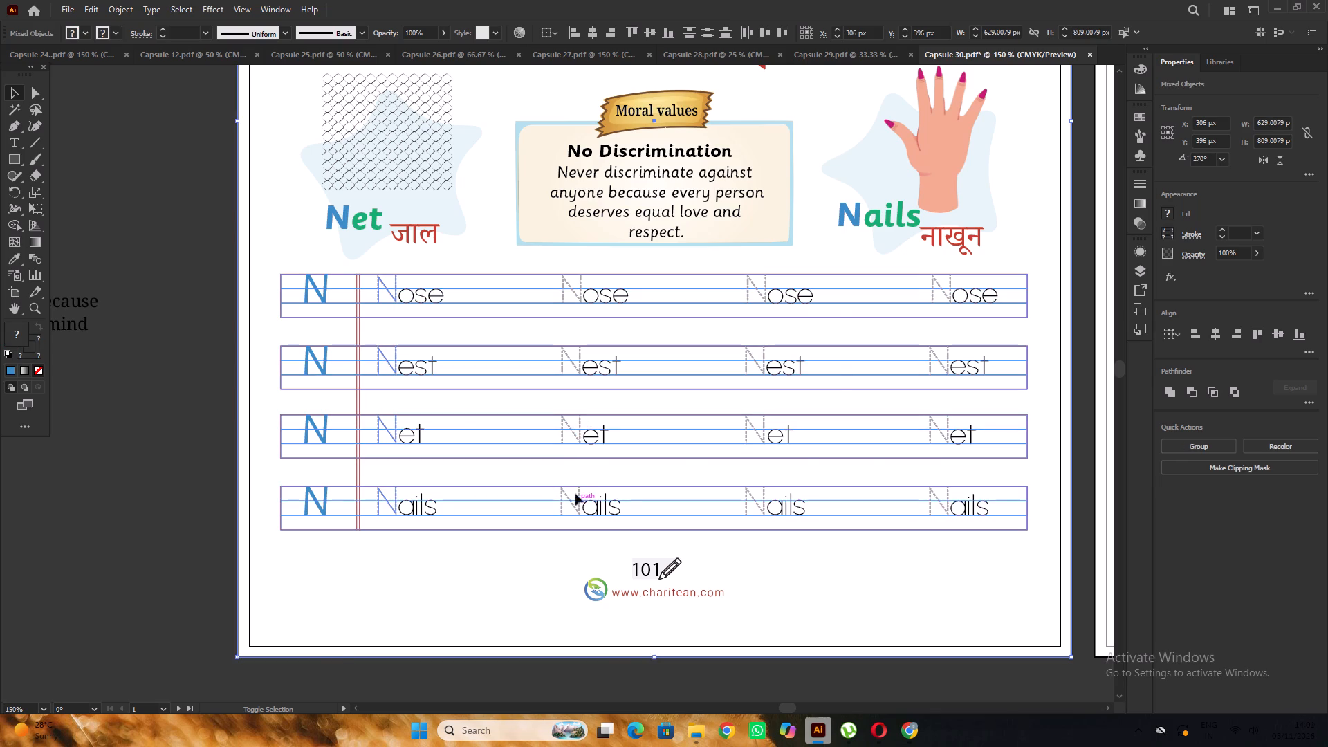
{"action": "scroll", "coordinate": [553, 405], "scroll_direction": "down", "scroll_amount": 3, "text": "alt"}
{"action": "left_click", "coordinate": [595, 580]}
Select the white background rectangle of the first page, the one with the Nose, Nest, Net and Nails rows.
{"action": "scroll", "coordinate": [530, 472], "scroll_direction": "up", "scroll_amount": 1, "text": "alt"}
{"action": "left_click", "coordinate": [529, 475]}
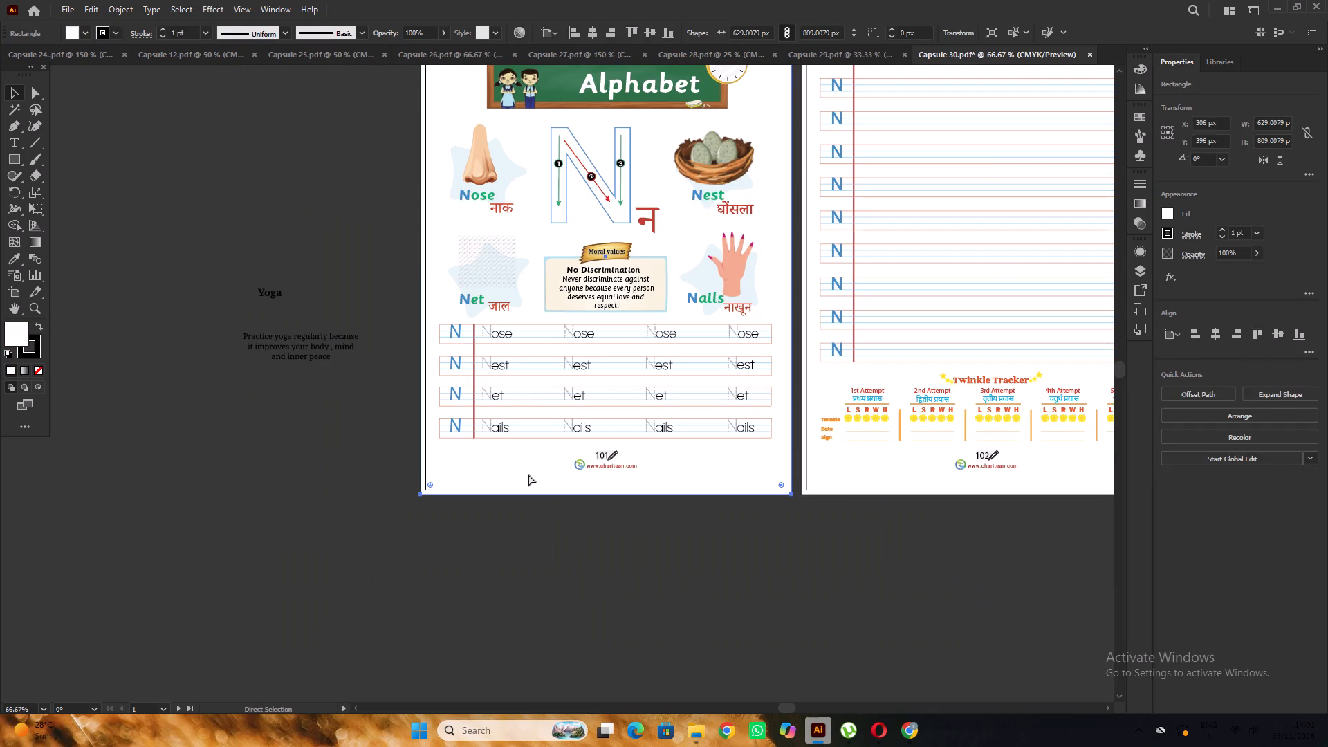
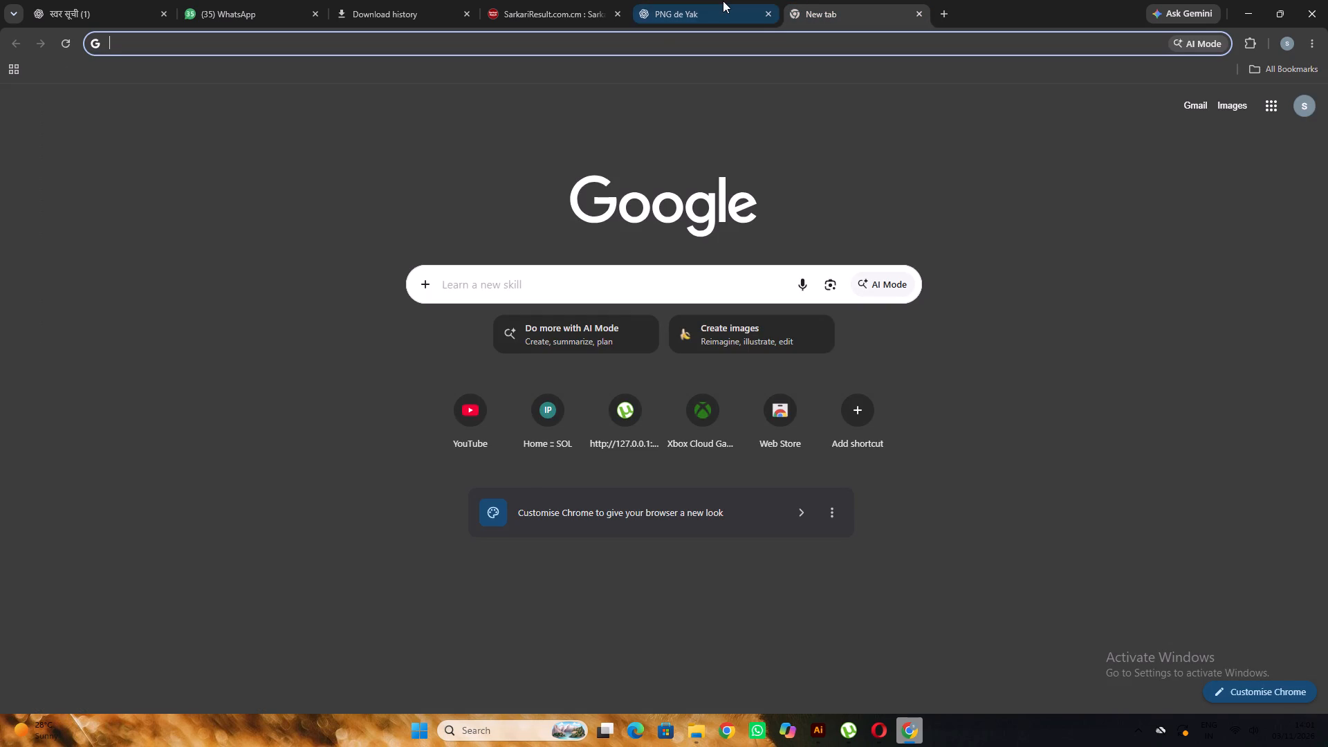
Leave the browser and return to the Capsule 30.pdf worksheet in Illustrator.
{"action": "left_click", "coordinate": [723, 1]}
{"action": "left_click", "coordinate": [1249, 1]}
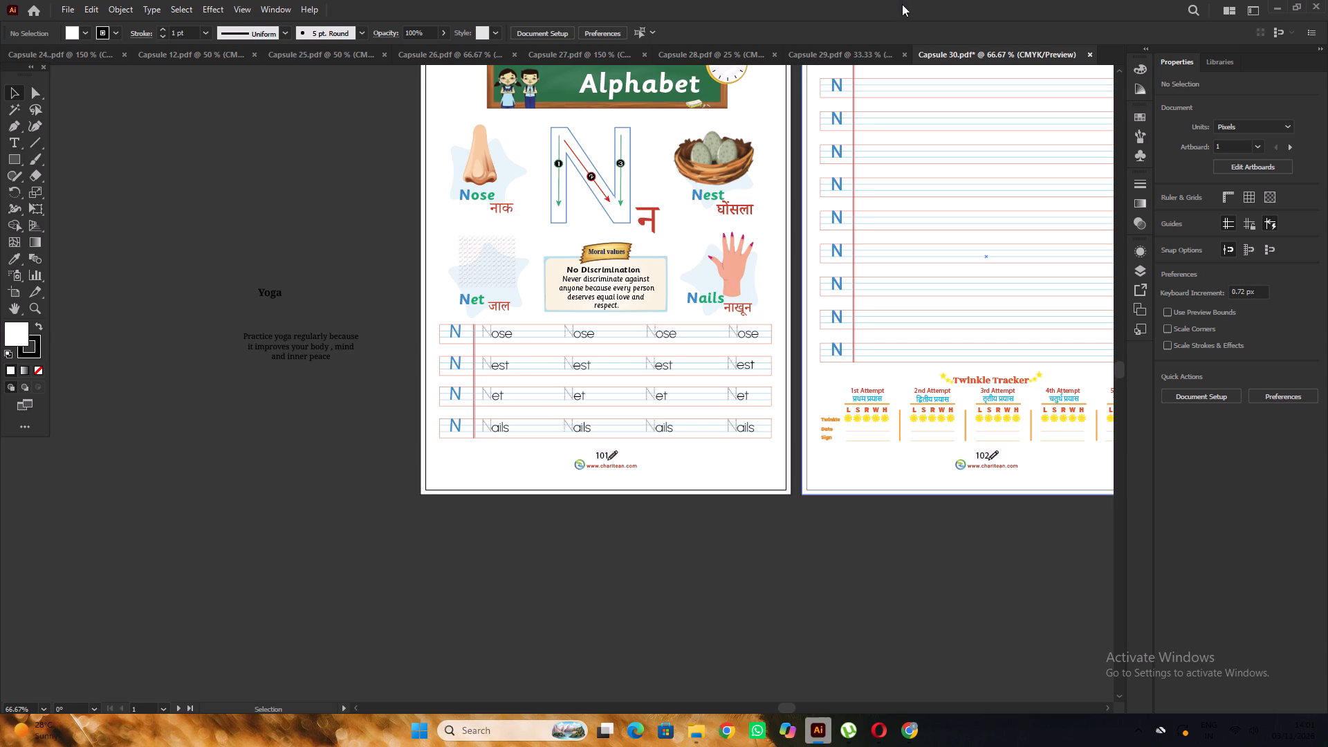
Move the four grey dashed N letters of the first word column off the page onto the pasteboard.
{"action": "scroll", "coordinate": [595, 282], "scroll_direction": "down", "scroll_amount": 5}
{"action": "scroll", "coordinate": [479, 269], "scroll_direction": "up", "scroll_amount": 2, "text": "alt"}
{"action": "left_click", "coordinate": [497, 228]}
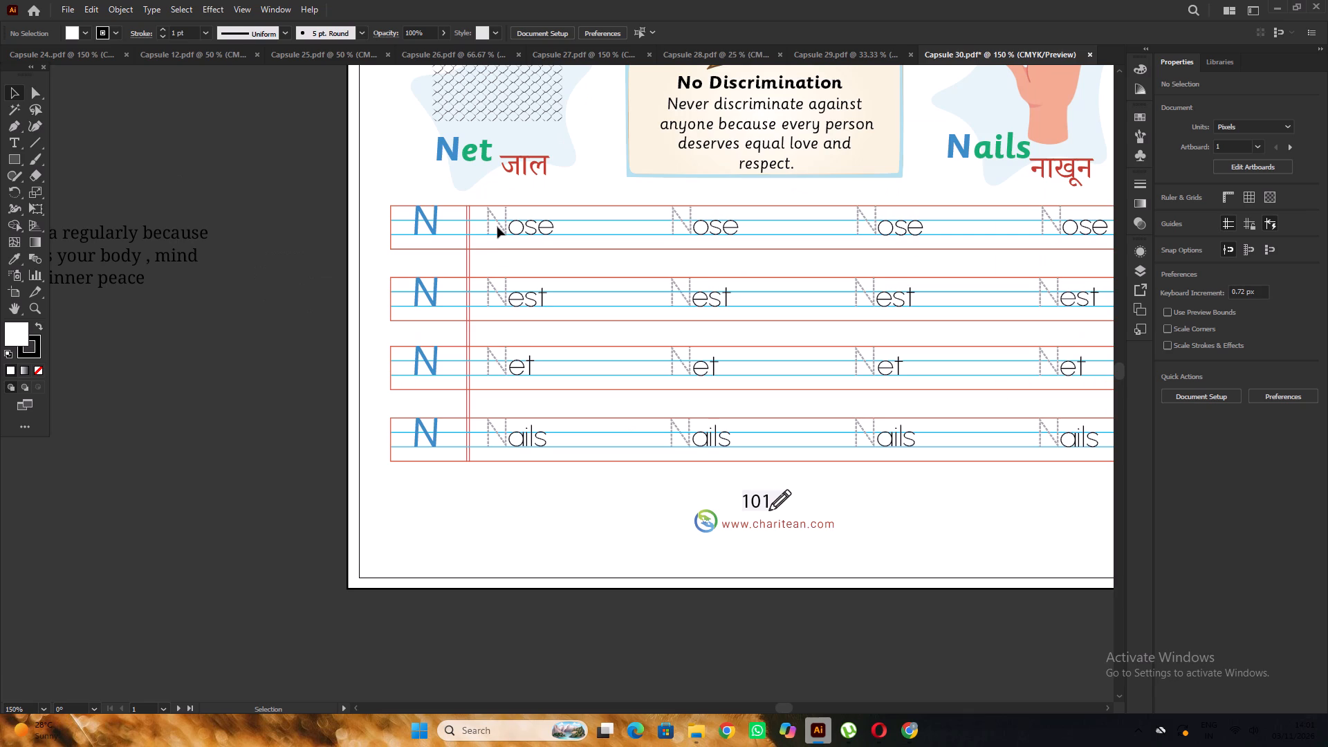
{"action": "left_click", "coordinate": [498, 225]}
{"action": "left_click", "coordinate": [497, 294], "text": "shift"}
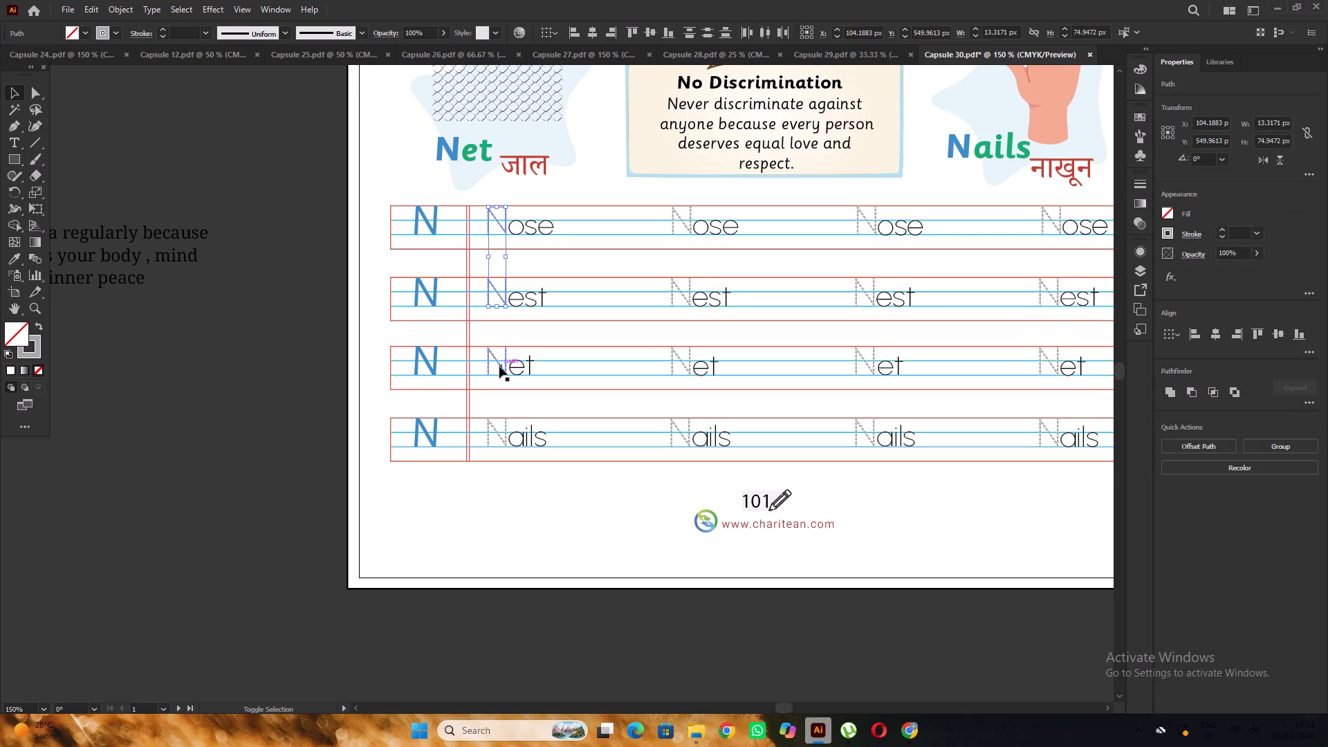
{"action": "left_click", "coordinate": [499, 366], "text": "shift"}
{"action": "left_click", "coordinate": [498, 437], "text": "shift"}
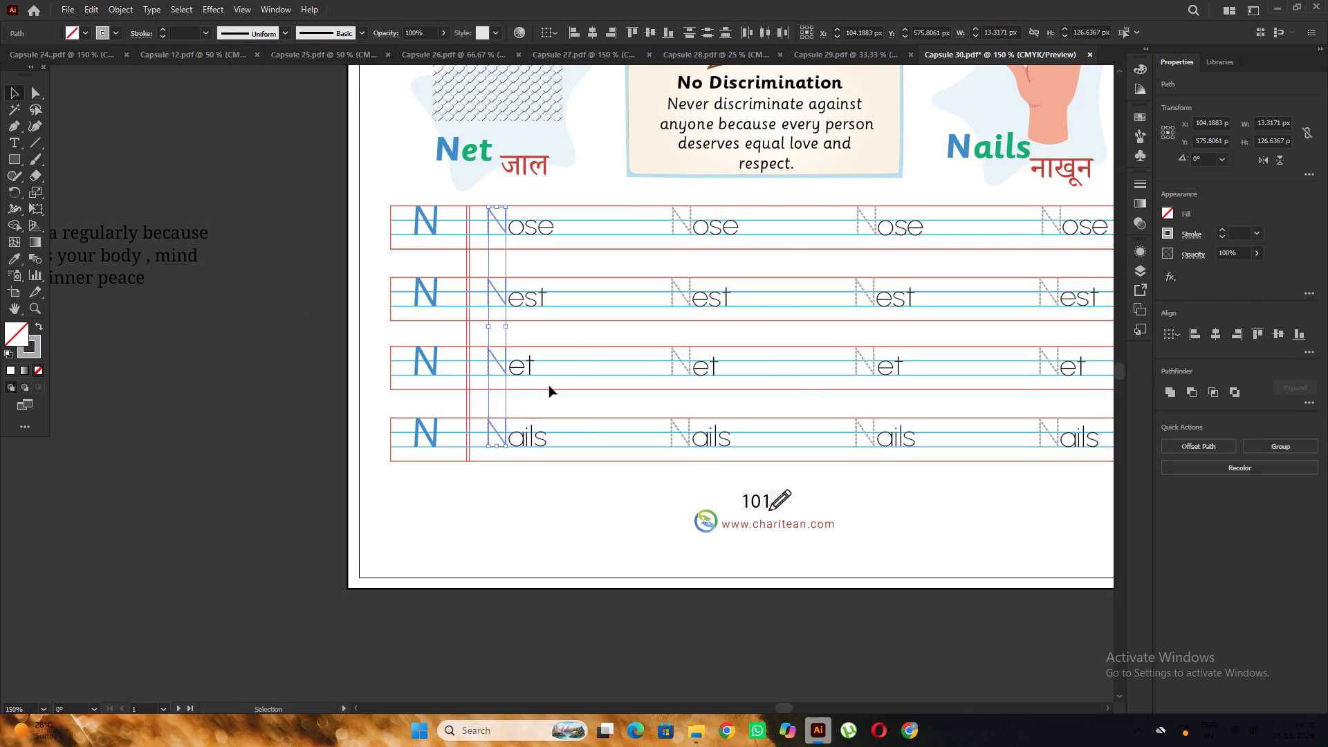
{"action": "scroll", "coordinate": [573, 348], "scroll_direction": "down", "scroll_amount": 2, "text": "alt"}
{"action": "left_click_drag", "start_coordinate": [524, 293], "coordinate": [246, 493]}
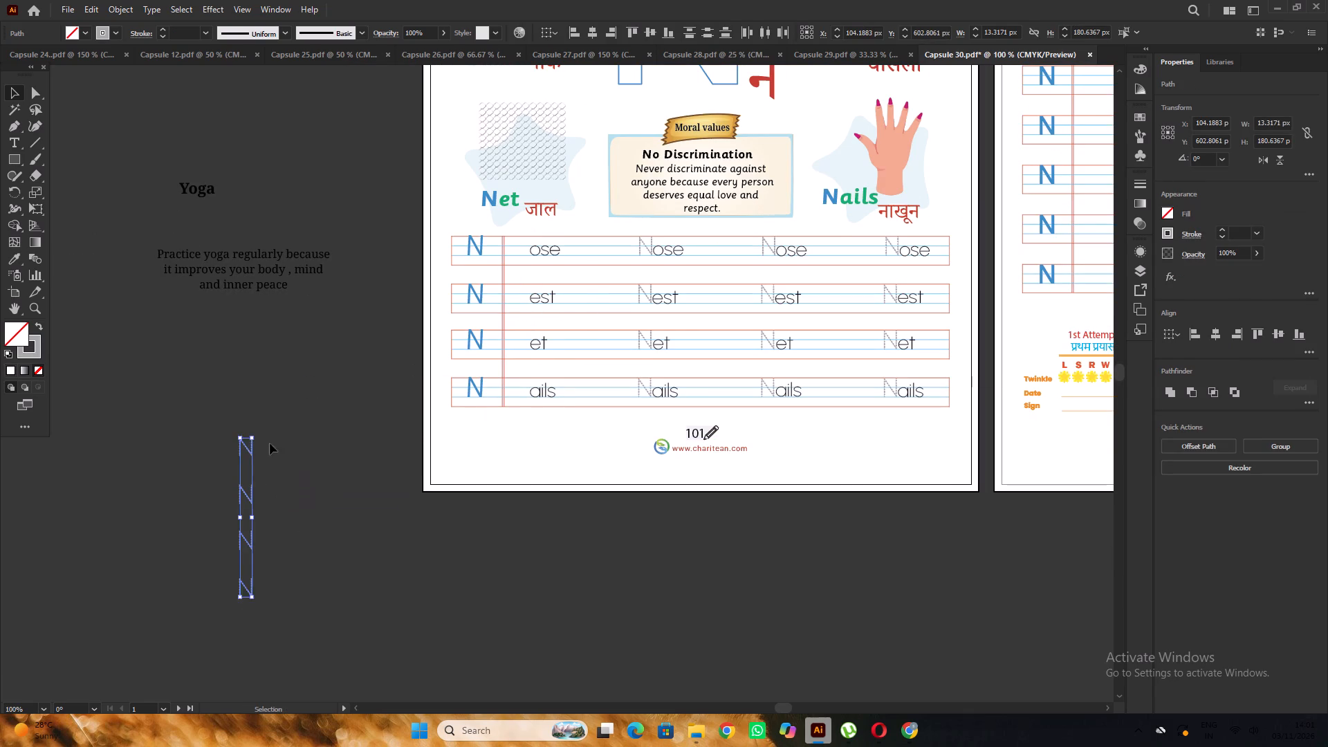
{"action": "left_click", "coordinate": [288, 415]}
Copy the dotted Y before the second "arn" on the first page of Capsule 27.
{"action": "left_click", "coordinate": [876, 48]}
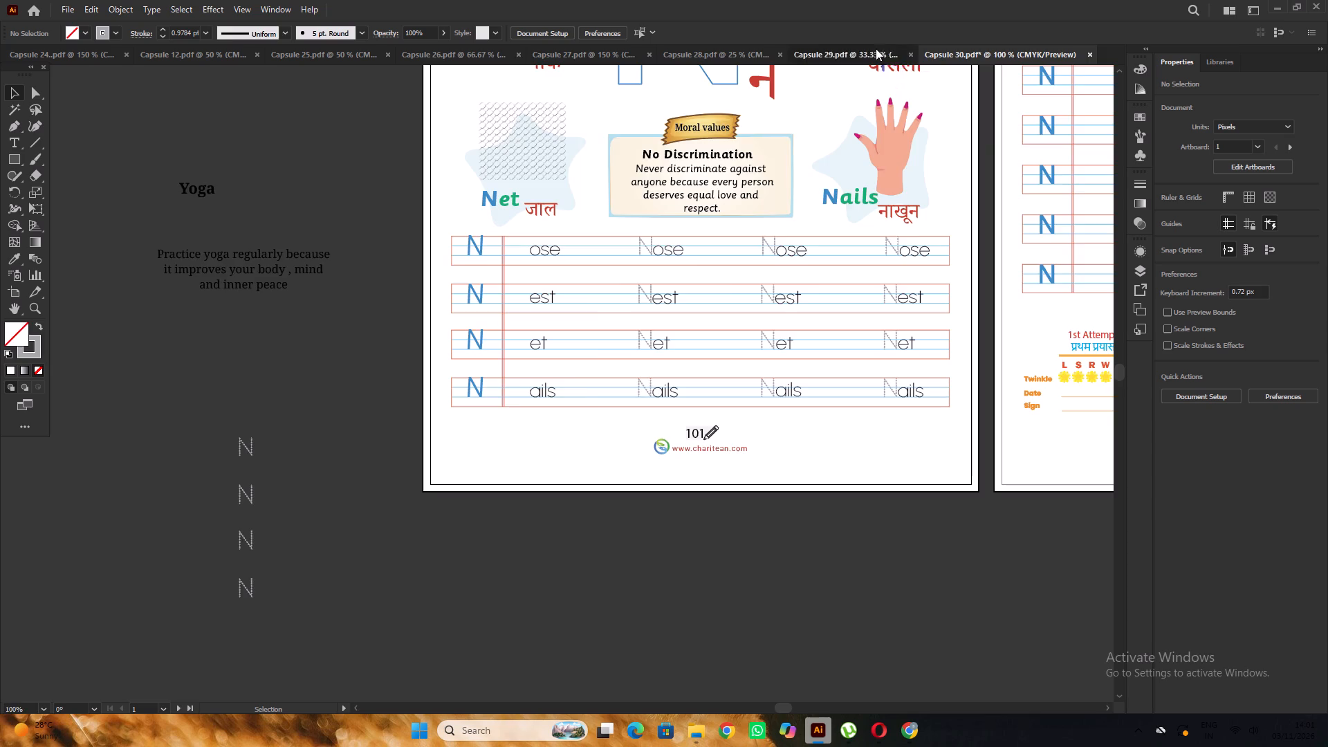
{"action": "scroll", "coordinate": [605, 286], "scroll_direction": "down", "scroll_amount": 2, "text": "alt"}
{"action": "left_click", "coordinate": [703, 57]}
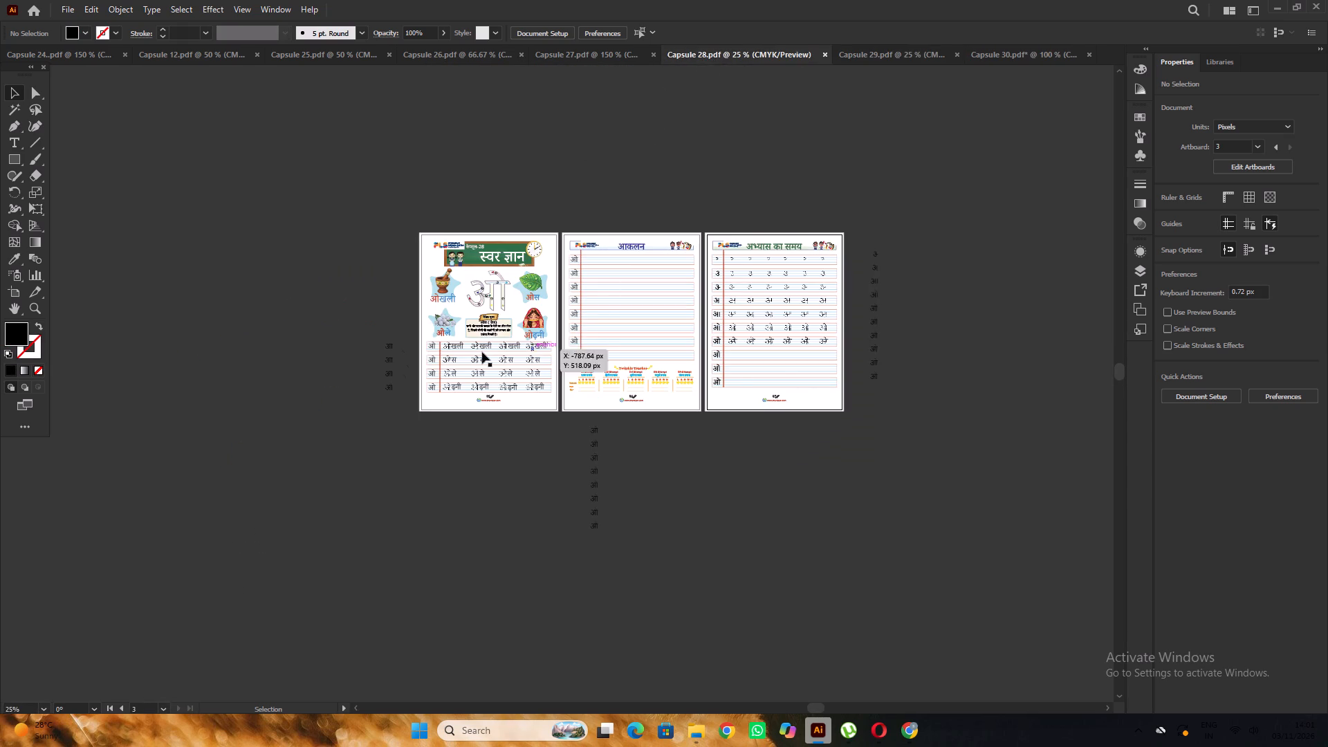
{"action": "scroll", "coordinate": [481, 352], "scroll_direction": "up", "scroll_amount": 3, "text": "alt"}
{"action": "left_click", "coordinate": [604, 57]}
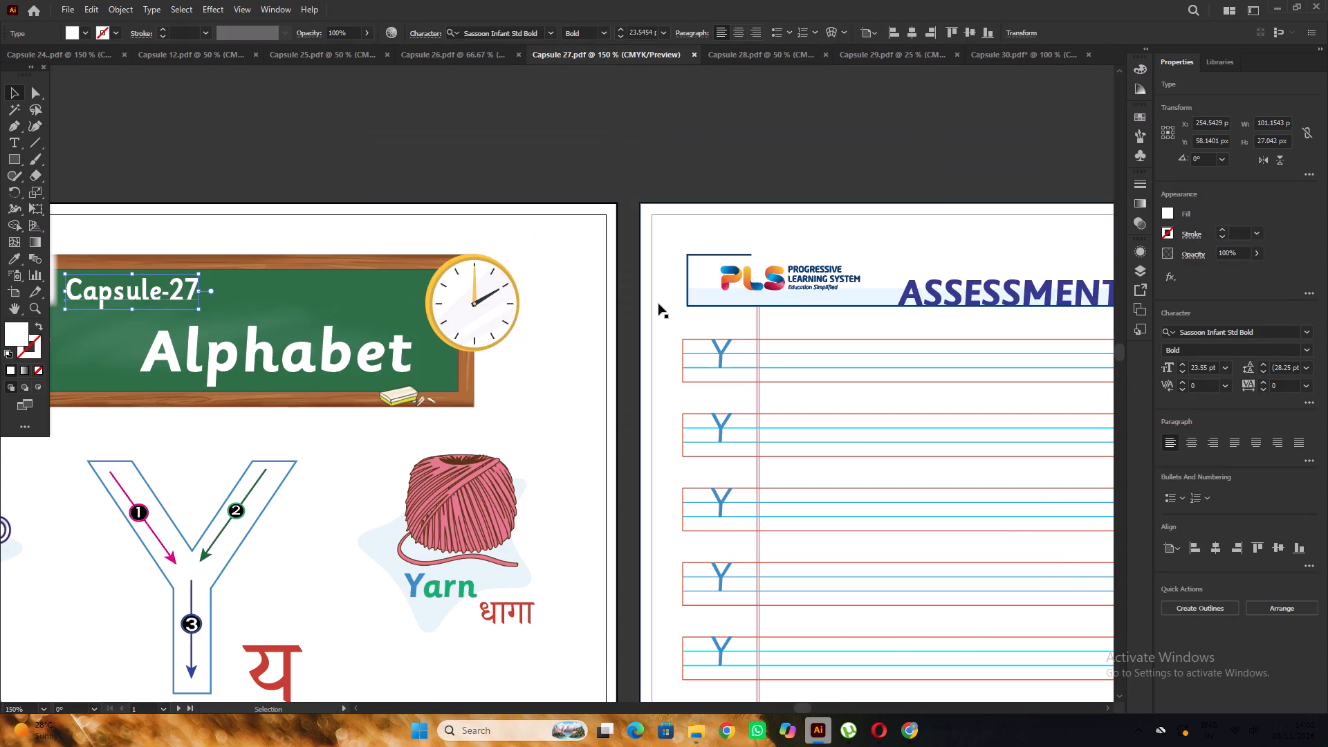
{"action": "scroll", "coordinate": [658, 304], "scroll_direction": "down", "scroll_amount": 10, "text": "alt"}
{"action": "scroll", "coordinate": [562, 365], "scroll_direction": "up", "scroll_amount": 3, "text": "alt"}
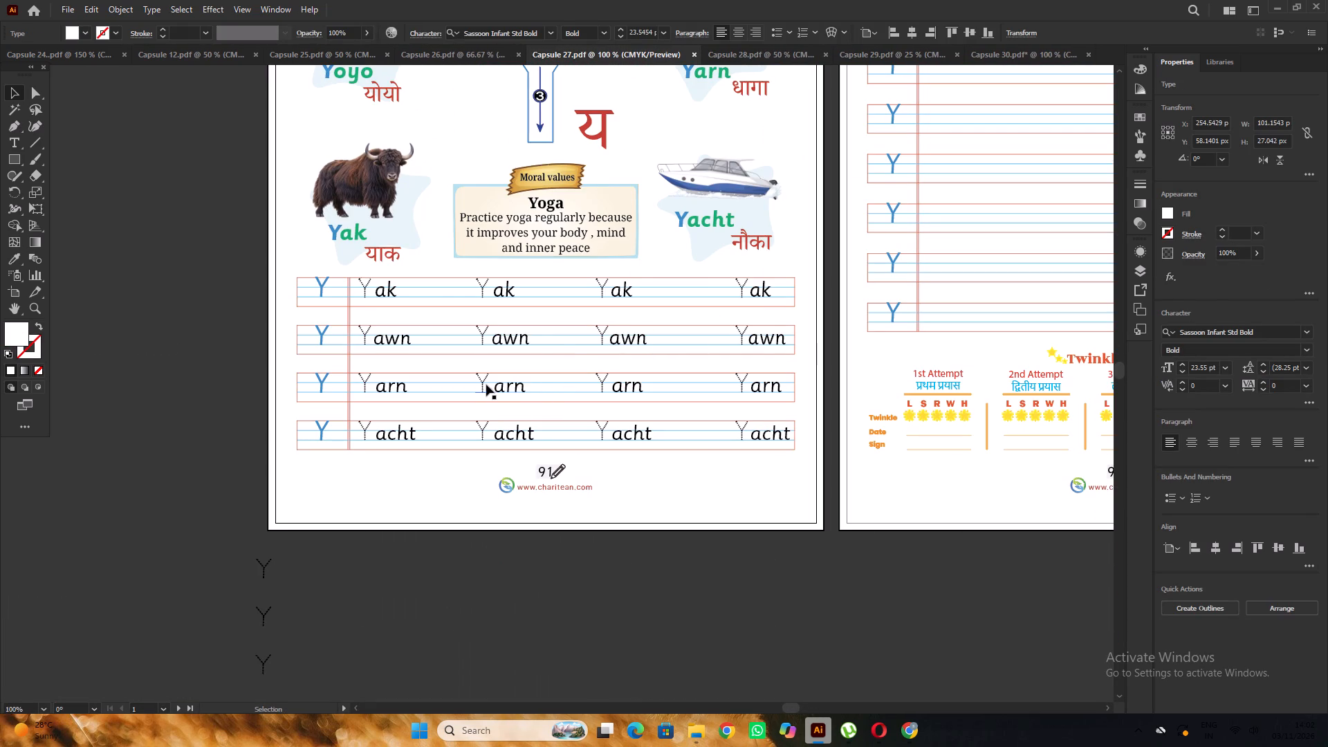
{"action": "left_click", "coordinate": [483, 382]}
{"action": "key", "text": "ctrl+c"}
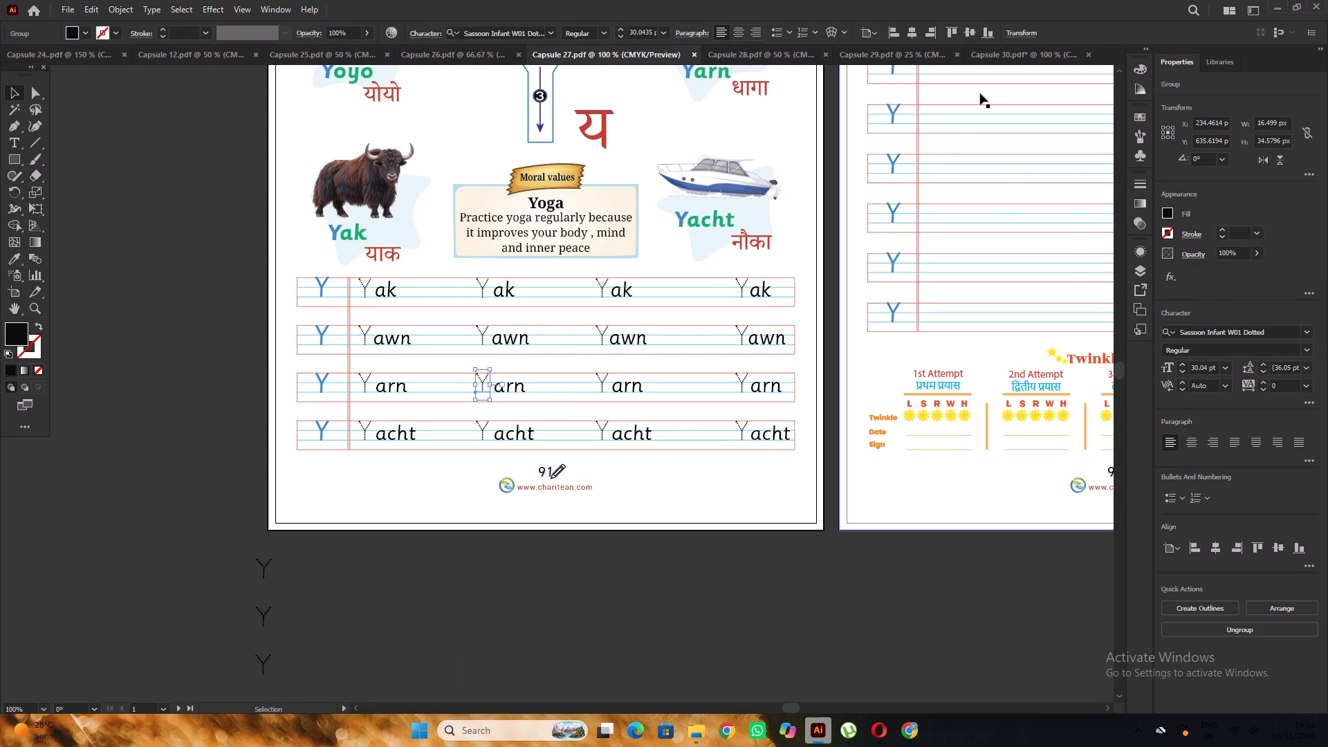
Paste the dotted Y into Capsule 30 and place it before the first "ose" in the top writing row.
{"action": "left_click", "coordinate": [1004, 56]}
{"action": "scroll", "coordinate": [539, 365], "scroll_direction": "up", "scroll_amount": 2, "text": "alt"}
{"action": "key", "text": "ctrl+f"}
{"action": "key", "text": "ctrl+f"}
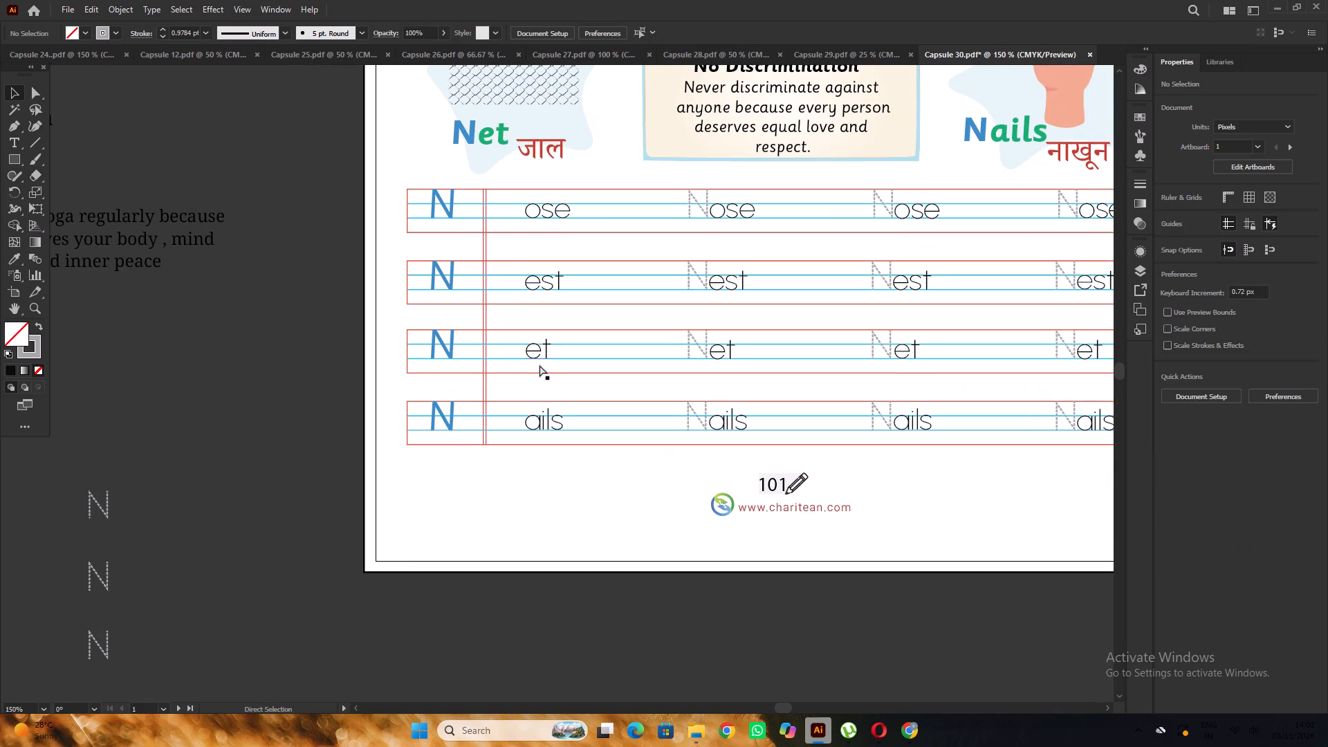
{"action": "scroll", "coordinate": [559, 354], "scroll_direction": "up", "scroll_amount": 3}
{"action": "scroll", "coordinate": [559, 349], "scroll_direction": "down", "scroll_amount": 2, "text": "alt"}
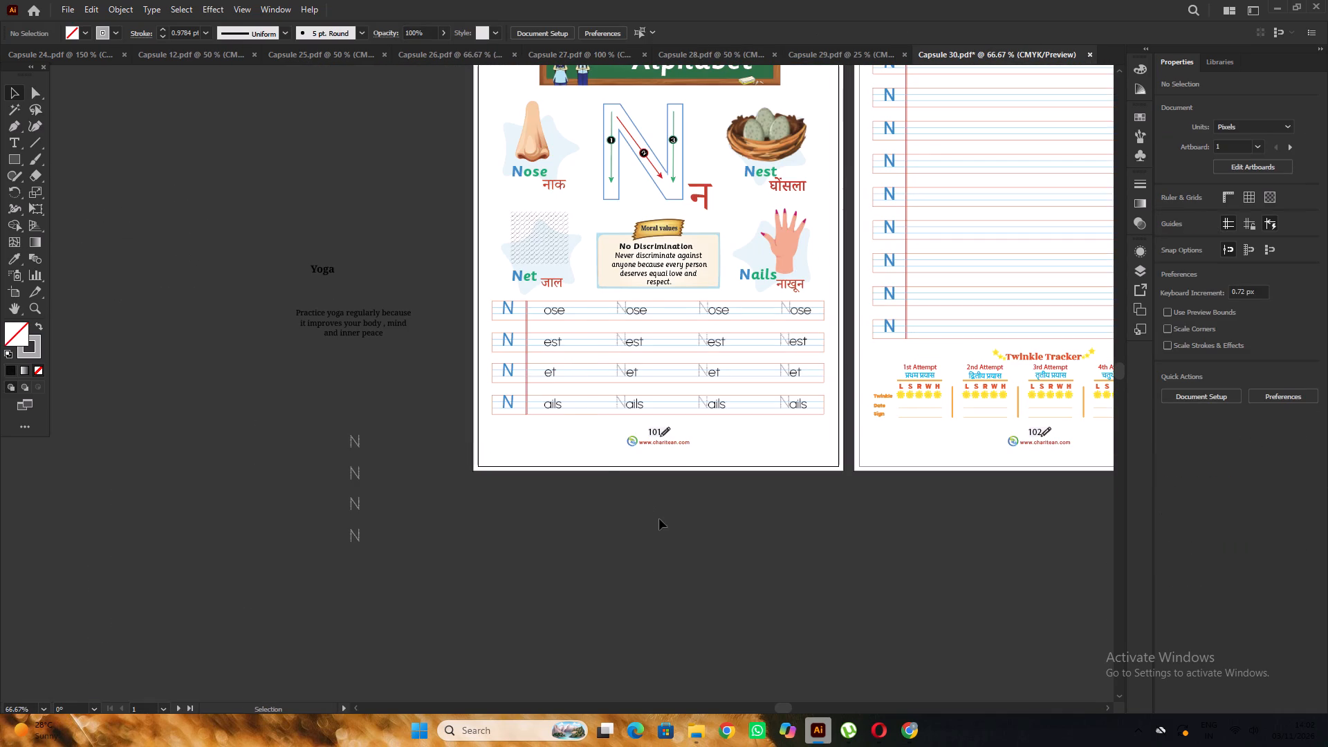
{"action": "key", "text": "ctrl+v"}
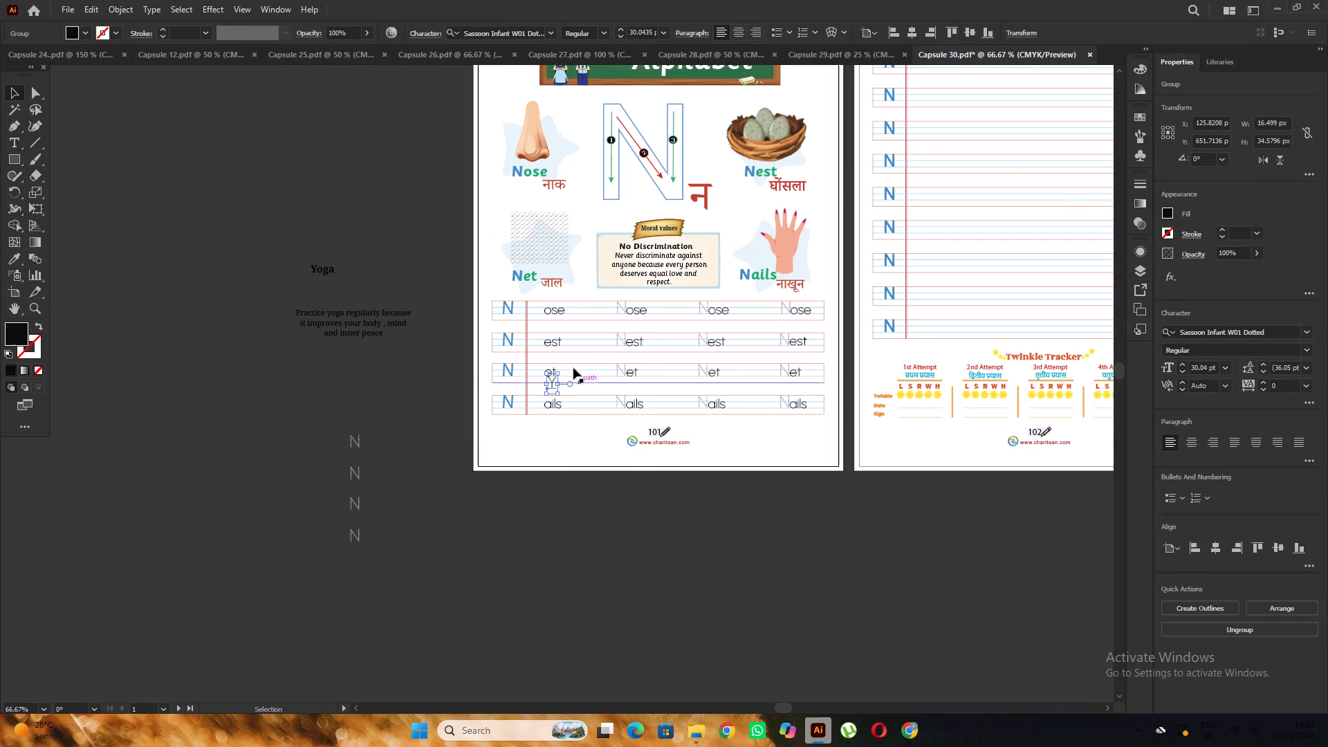
{"action": "scroll", "coordinate": [571, 362], "scroll_direction": "up", "scroll_amount": 1, "text": "alt"}
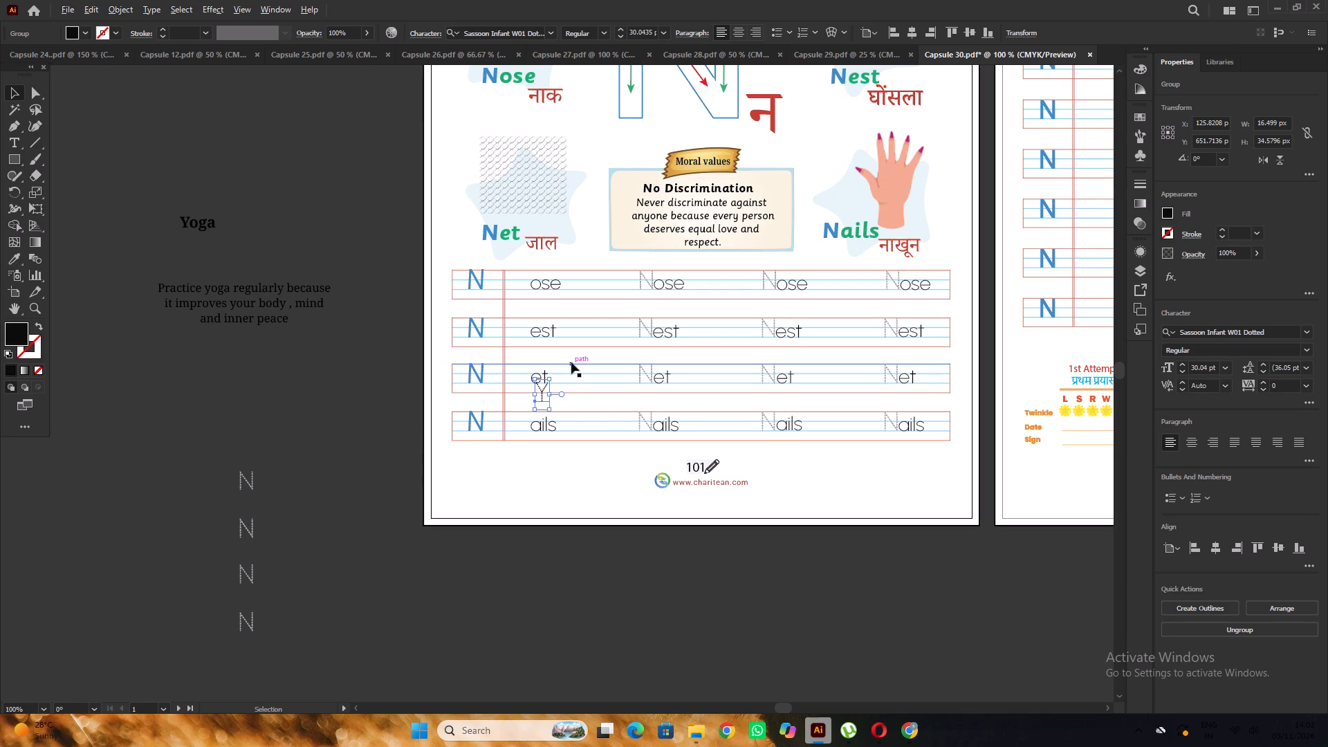
{"action": "scroll", "coordinate": [525, 329], "scroll_direction": "up", "scroll_amount": 4}
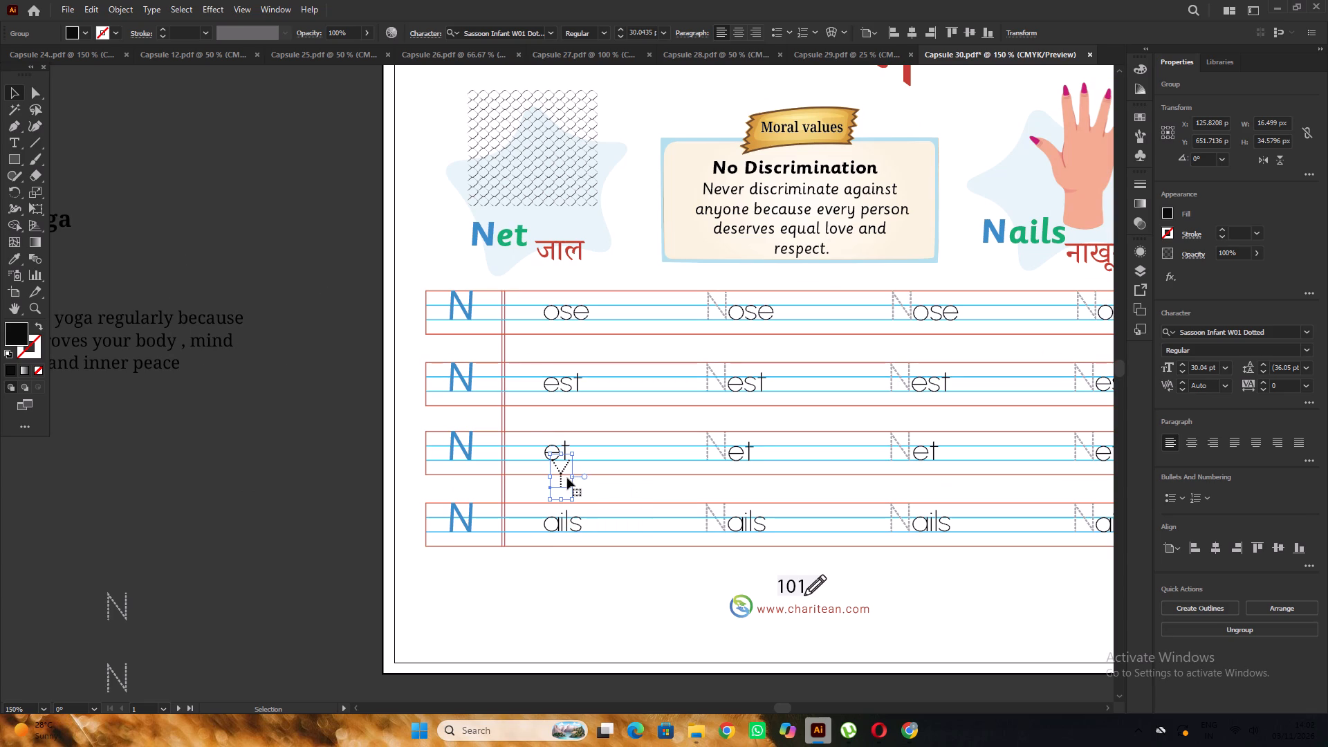
{"action": "left_click_drag", "start_coordinate": [563, 477], "coordinate": [530, 306]}
{"action": "scroll", "coordinate": [530, 306], "scroll_direction": "up", "scroll_amount": 4, "text": "alt"}
{"action": "left_click_drag", "start_coordinate": [533, 311], "coordinate": [533, 318]}
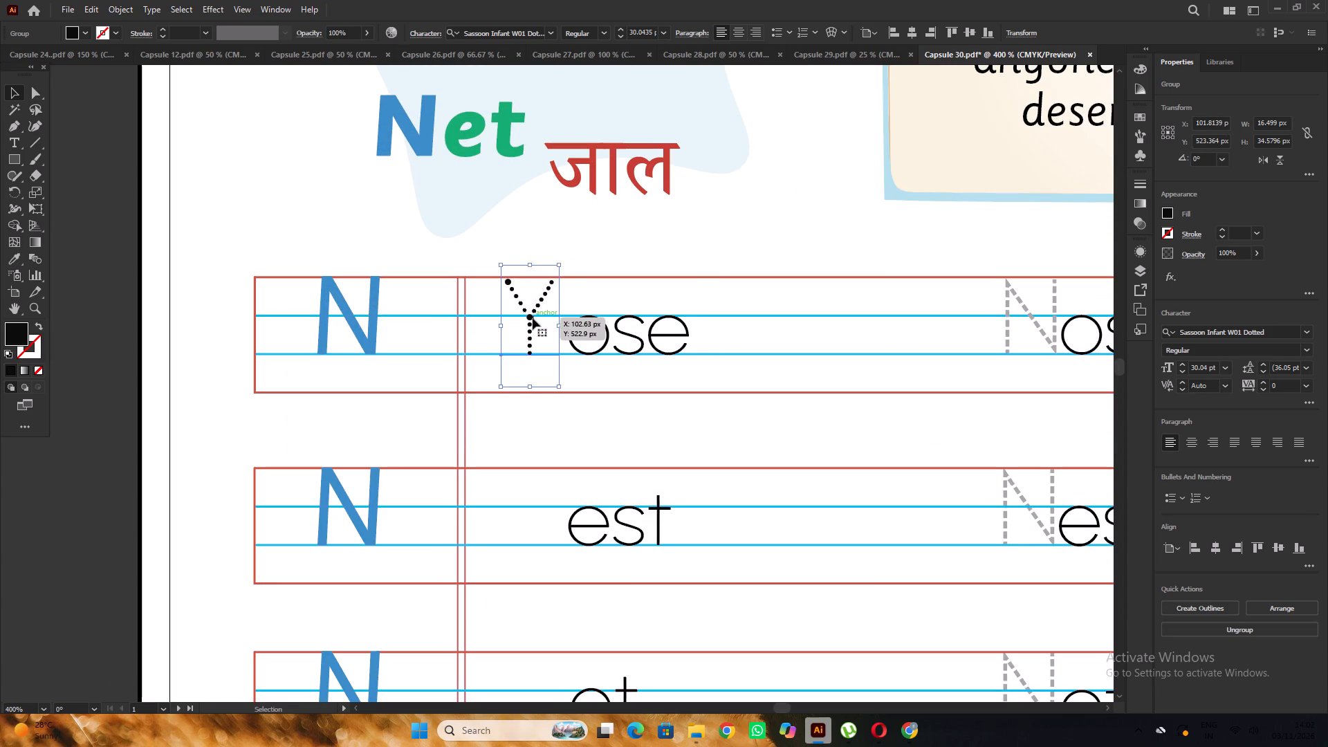
Replace the pasted dotted Y with a dotted capital N and finish text editing.
{"action": "key", "text": "t"}
{"action": "left_click_drag", "start_coordinate": [542, 310], "coordinate": [504, 337]}
{"action": "key", "text": "n"}
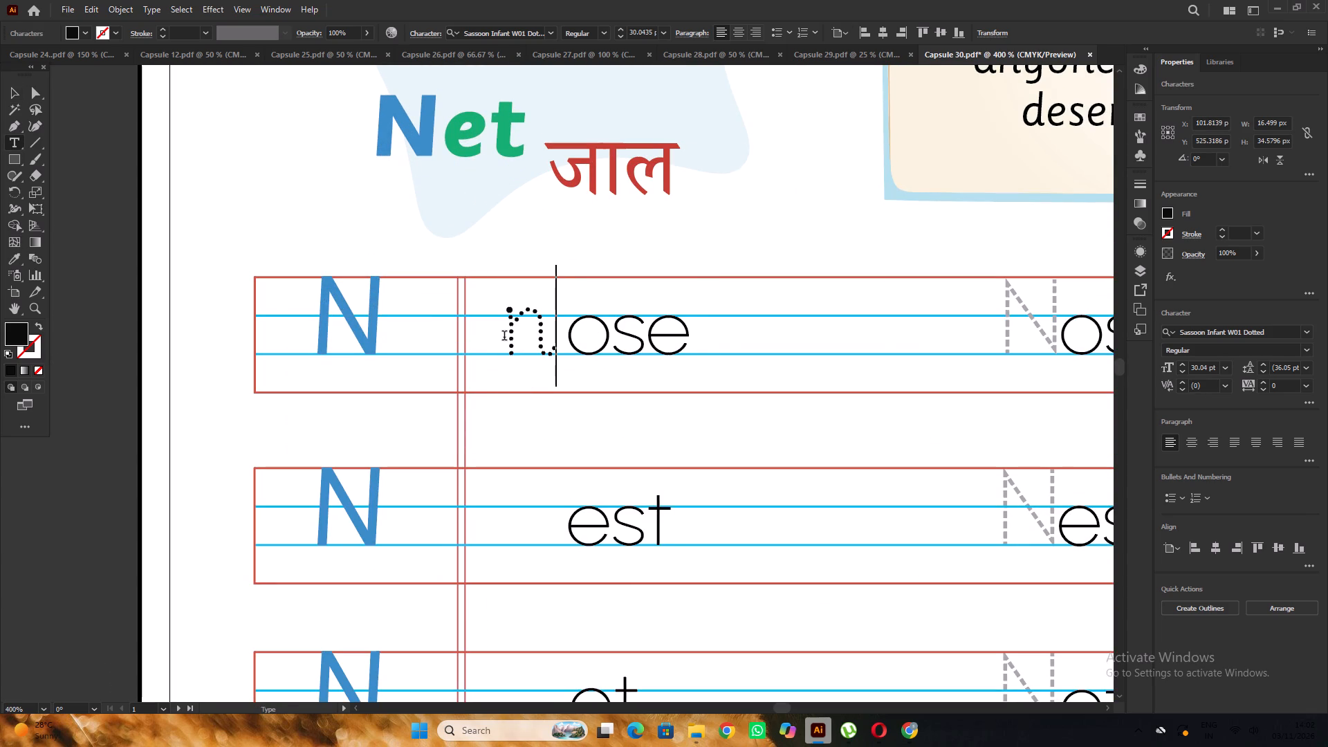
{"action": "key", "text": "BackSpace"}
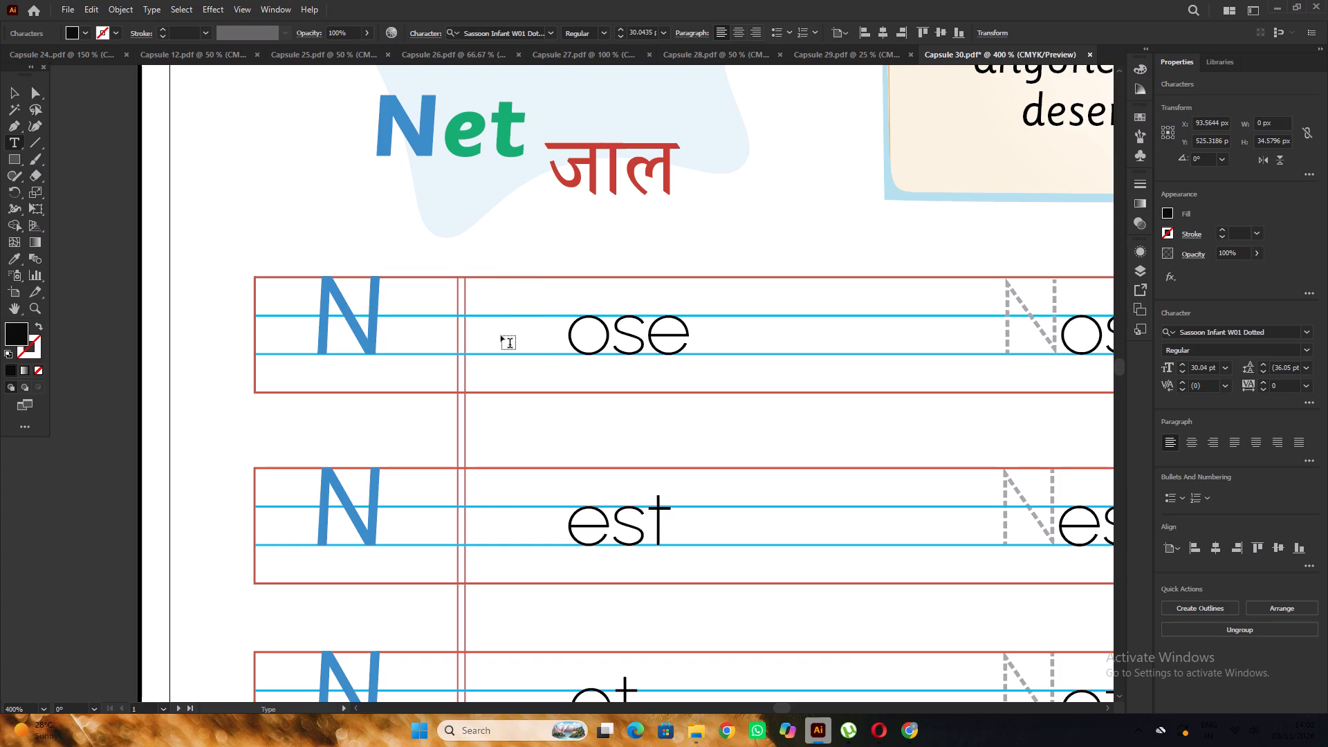
{"action": "key", "text": "n"}
{"action": "scroll", "coordinate": [507, 334], "scroll_direction": "down", "scroll_amount": 2, "text": "alt"}
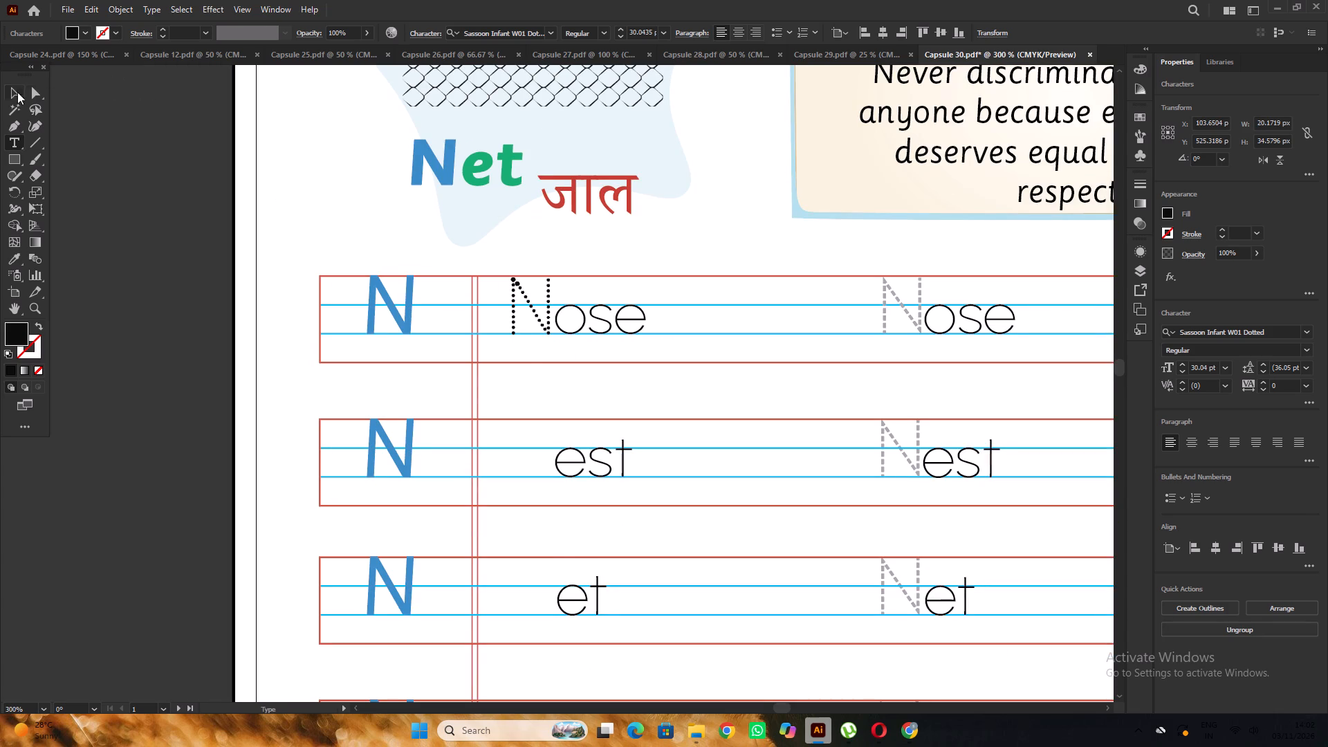
{"action": "left_click", "coordinate": [11, 95]}
{"action": "left_click", "coordinate": [156, 183]}
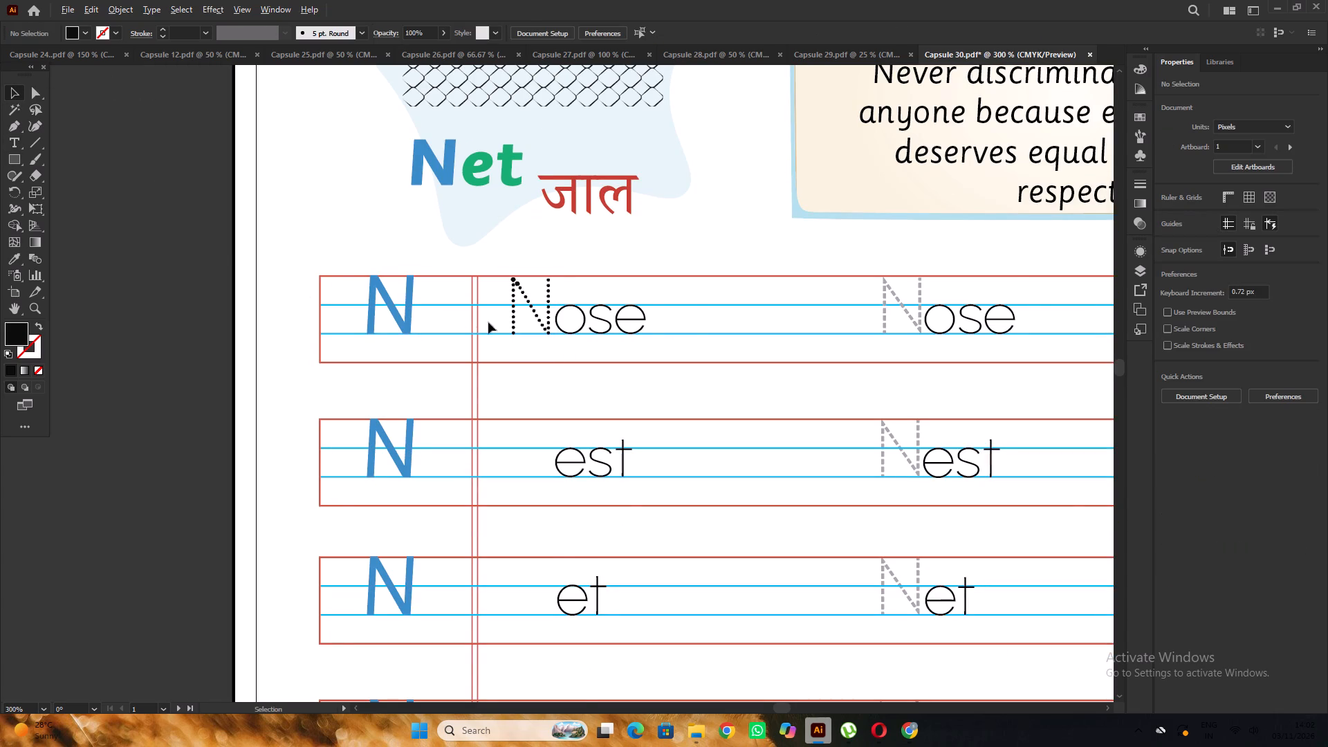
Align the dotted N with the top writing row's lines, leaving a small gap before "ose".
{"action": "scroll", "coordinate": [475, 320], "scroll_direction": "up", "scroll_amount": 3, "text": "alt"}
{"action": "left_click_drag", "start_coordinate": [570, 325], "coordinate": [551, 323]}
{"action": "scroll", "coordinate": [551, 322], "scroll_direction": "up", "scroll_amount": 2, "text": "alt"}
{"action": "left_click_drag", "start_coordinate": [561, 331], "coordinate": [561, 324]}
{"action": "scroll", "coordinate": [541, 313], "scroll_direction": "down", "scroll_amount": 3, "text": "alt"}
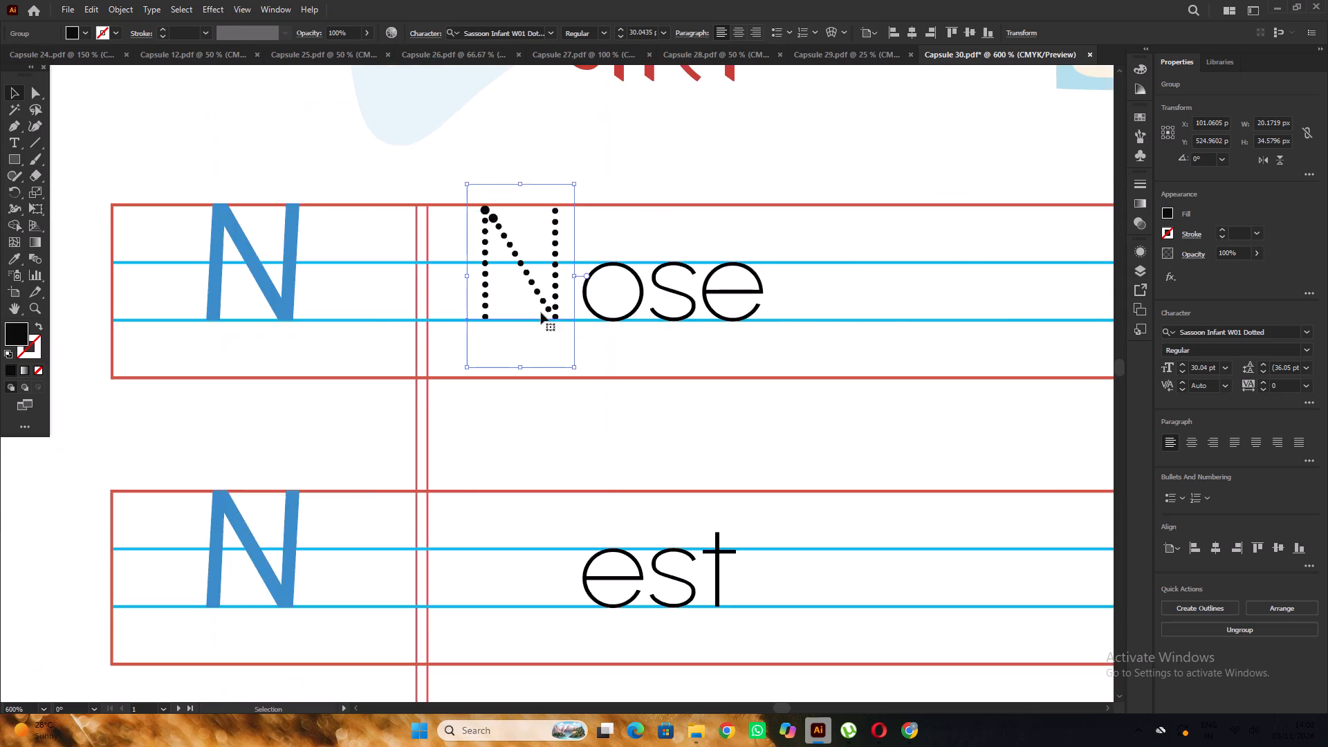
{"action": "scroll", "coordinate": [541, 313], "scroll_direction": "down", "scroll_amount": 5, "text": "alt"}
{"action": "left_click", "coordinate": [394, 281]}
Duplicate the dotted N straight down to sit before the first "est" in the second writing row.
{"action": "key", "text": "space"}
{"action": "left_click_drag", "start_coordinate": [402, 284], "coordinate": [279, 151]}
{"action": "scroll", "coordinate": [436, 192], "scroll_direction": "up", "scroll_amount": 1, "text": "alt"}
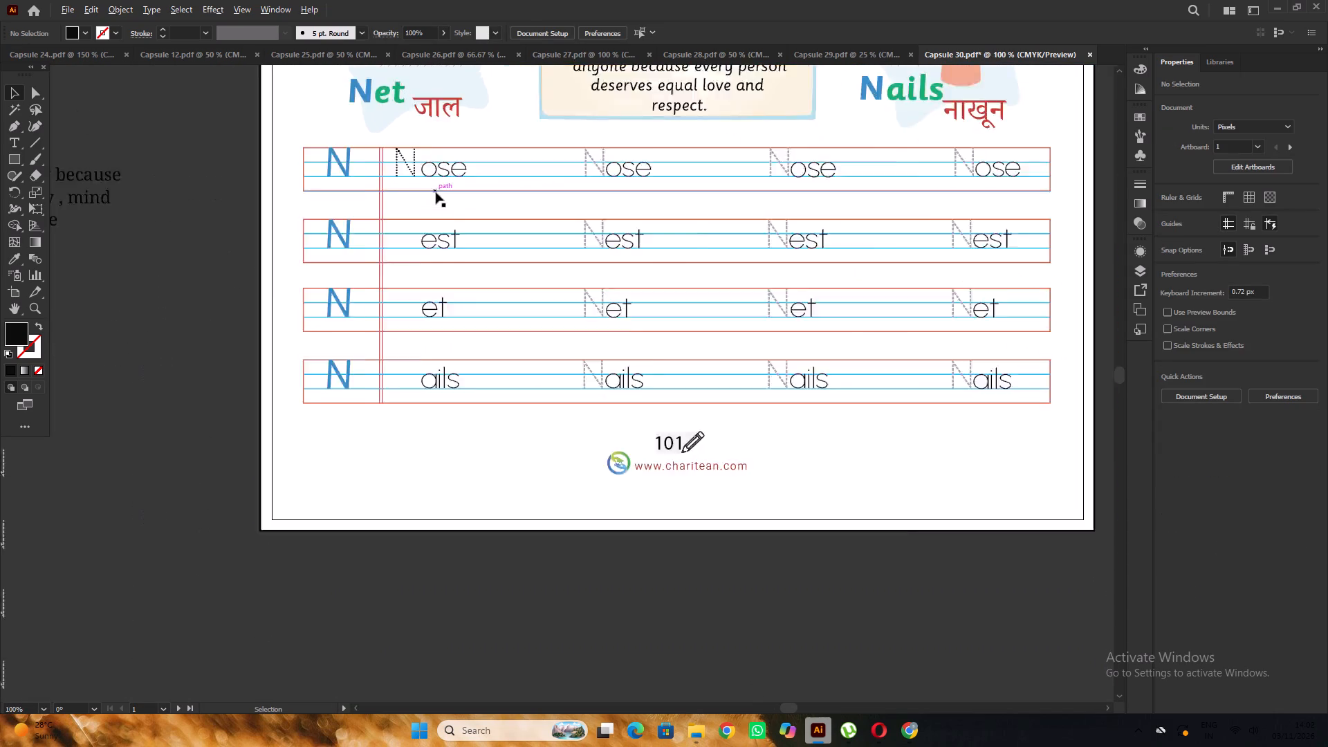
{"action": "scroll", "coordinate": [436, 192], "scroll_direction": "up", "scroll_amount": 3, "text": "alt"}
{"action": "left_click_drag", "start_coordinate": [398, 138], "coordinate": [400, 324], "text": "alt"}
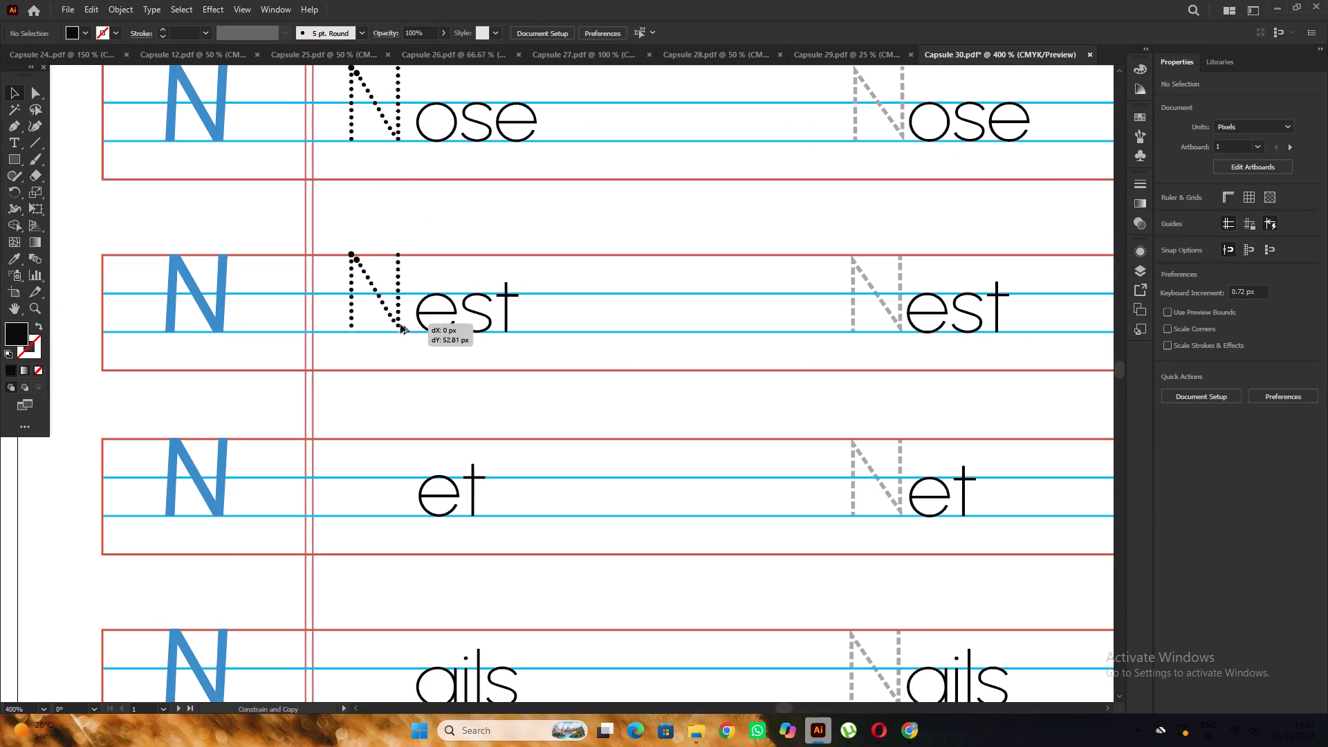
{"action": "left_click_drag", "start_coordinate": [400, 324], "coordinate": [400, 326], "text": "alt"}
{"action": "scroll", "coordinate": [428, 265], "scroll_direction": "down", "scroll_amount": 3, "text": "alt"}
{"action": "left_click", "coordinate": [447, 214]}
Duplicate the dotted N straight down to sit before the first "et" in the third writing row.
{"action": "scroll", "coordinate": [447, 214], "scroll_direction": "down", "scroll_amount": 4}
{"action": "scroll", "coordinate": [432, 210], "scroll_direction": "up", "scroll_amount": 1, "text": "alt"}
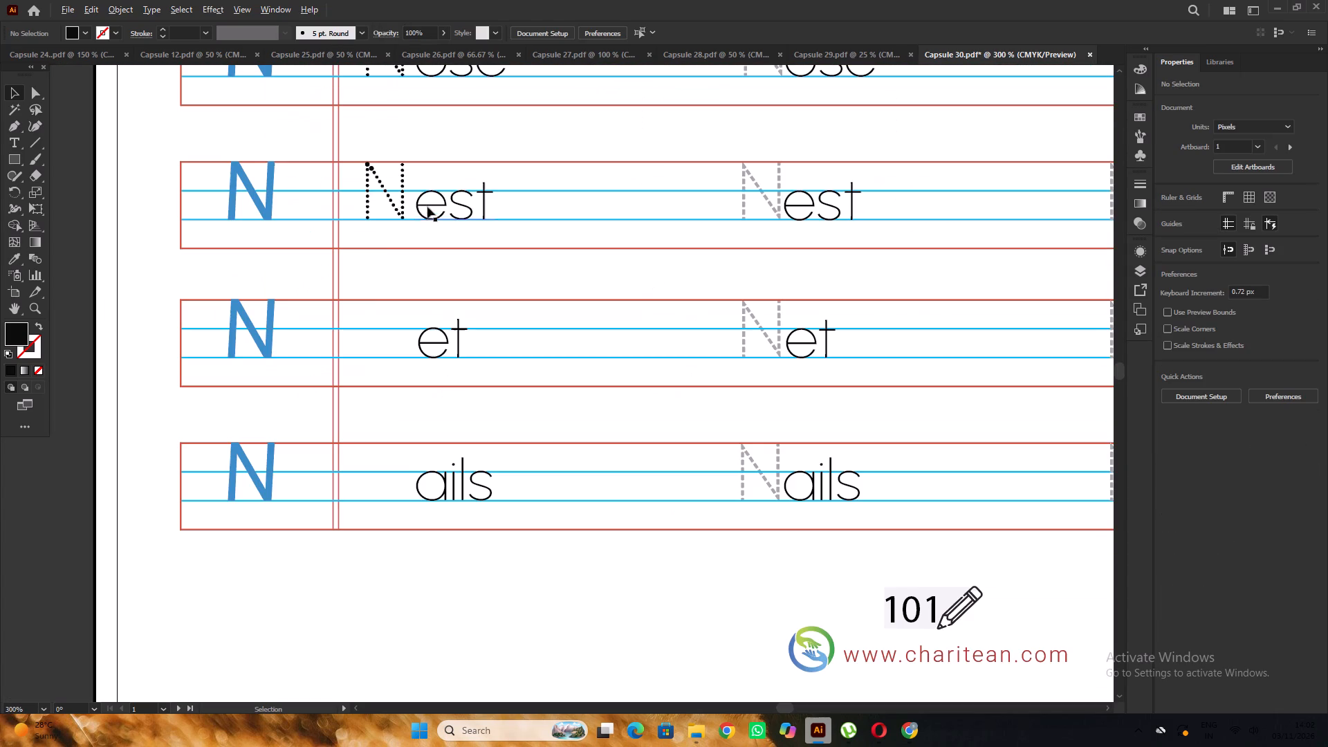
{"action": "left_click_drag", "start_coordinate": [396, 209], "coordinate": [418, 346], "text": "alt+shift"}
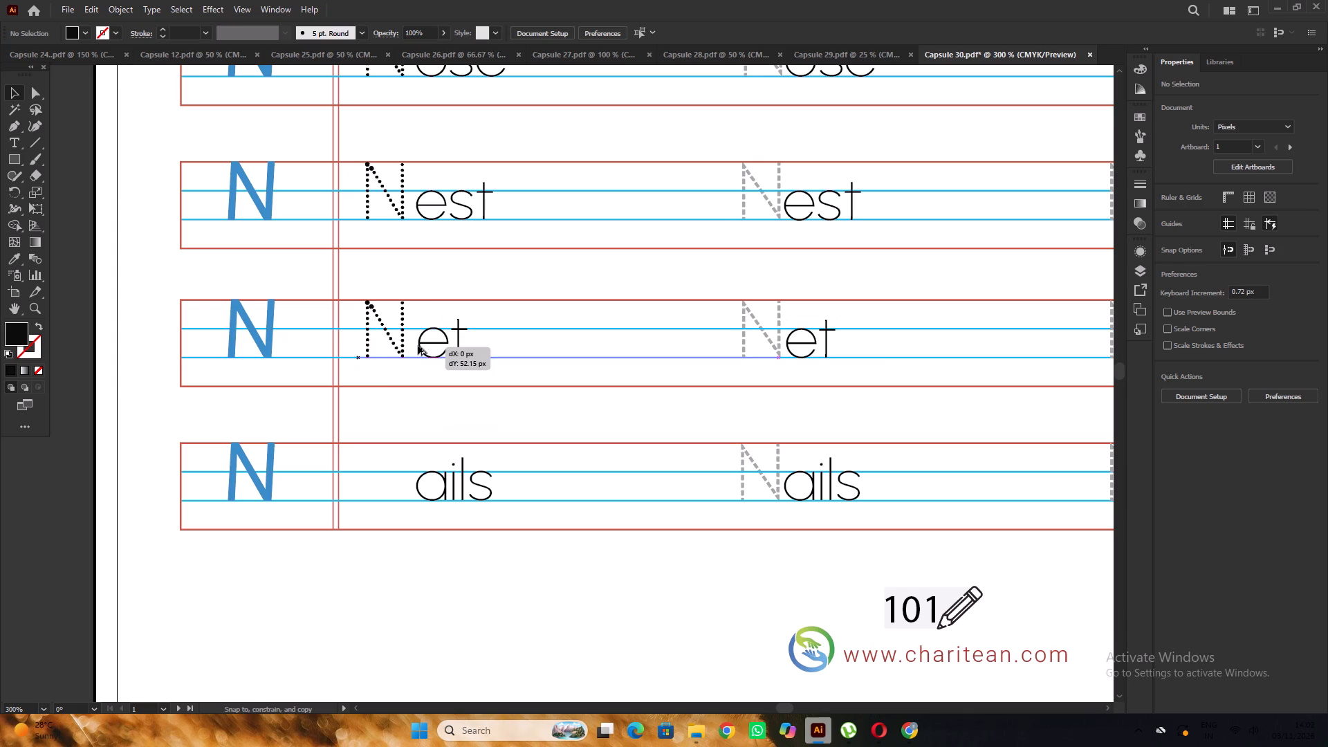
{"action": "left_click_drag", "start_coordinate": [418, 346], "coordinate": [417, 347], "text": "alt+shift"}
{"action": "left_click", "coordinate": [445, 254]}
Duplicate the dotted N straight down to sit before the first "ails" in the fourth writing row.
{"action": "scroll", "coordinate": [445, 254], "scroll_direction": "down", "scroll_amount": 2, "text": "alt"}
{"action": "scroll", "coordinate": [404, 304], "scroll_direction": "up", "scroll_amount": 2, "text": "alt"}
{"action": "left_click_drag", "start_coordinate": [423, 293], "coordinate": [388, 476], "text": "alt"}
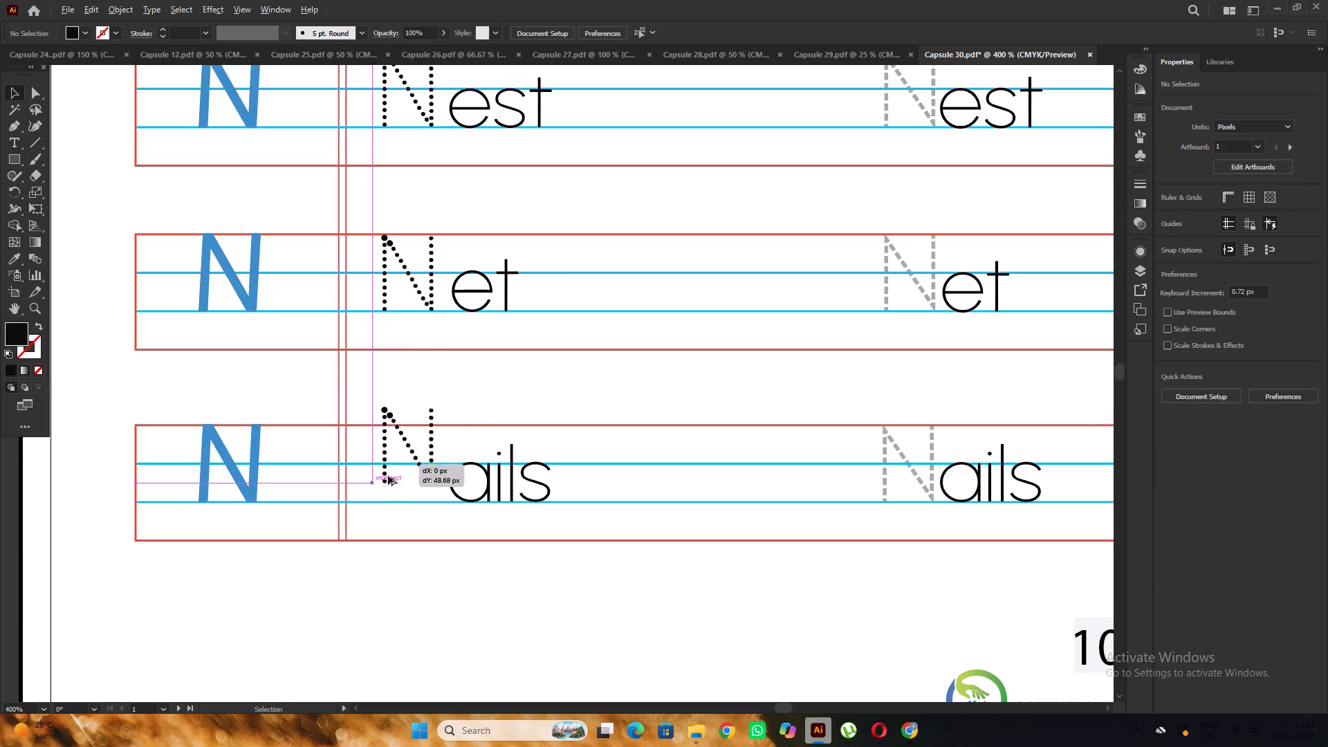
{"action": "left_click_drag", "start_coordinate": [388, 476], "coordinate": [385, 482], "text": "alt"}
{"action": "left_click", "coordinate": [452, 375]}
Duplicate the four dotted N letters horizontally into the gap before the second word column, at about X 200 px.
{"action": "scroll", "coordinate": [452, 372], "scroll_direction": "down", "scroll_amount": 3, "text": "alt"}
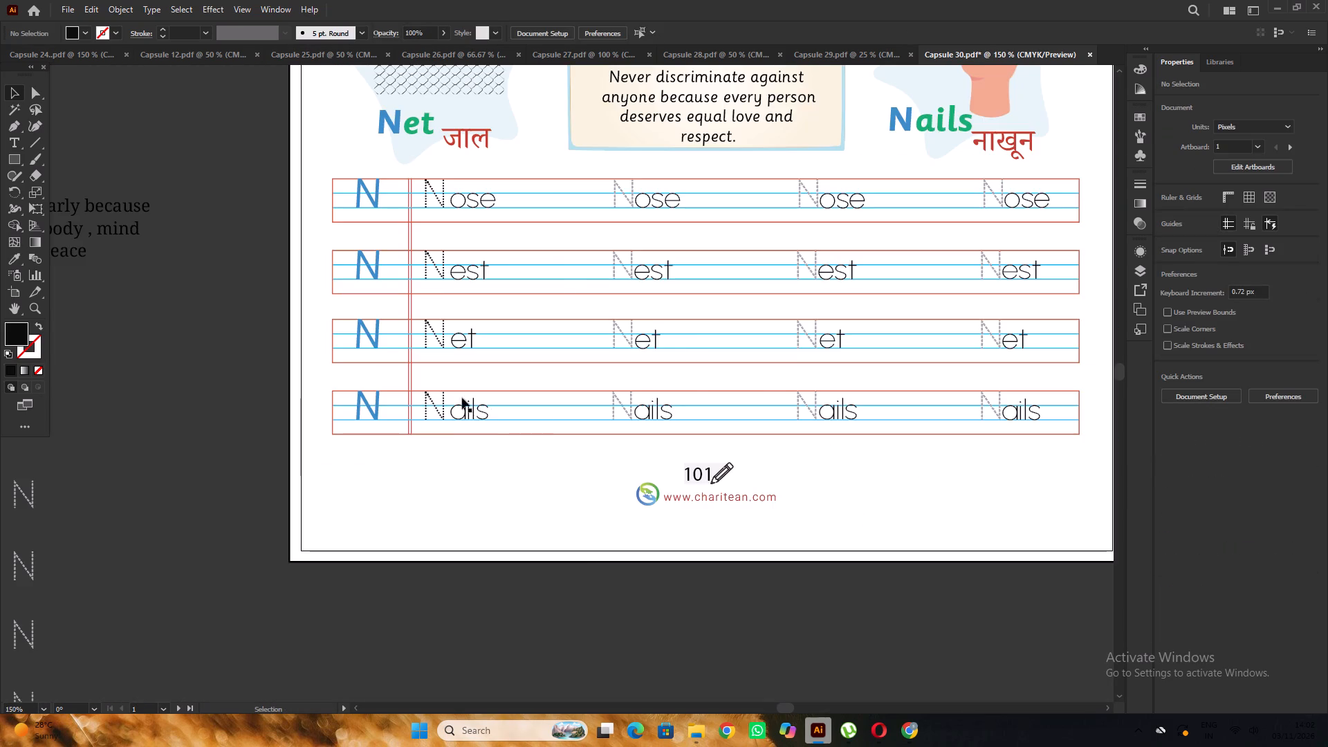
{"action": "scroll", "coordinate": [431, 405], "scroll_direction": "down", "scroll_amount": 2, "text": "alt"}
{"action": "key", "text": "space"}
{"action": "left_click_drag", "start_coordinate": [600, 524], "coordinate": [542, 522]}
{"action": "left_click", "coordinate": [583, 526]}
{"action": "scroll", "coordinate": [382, 334], "scroll_direction": "up", "scroll_amount": 2, "text": "alt"}
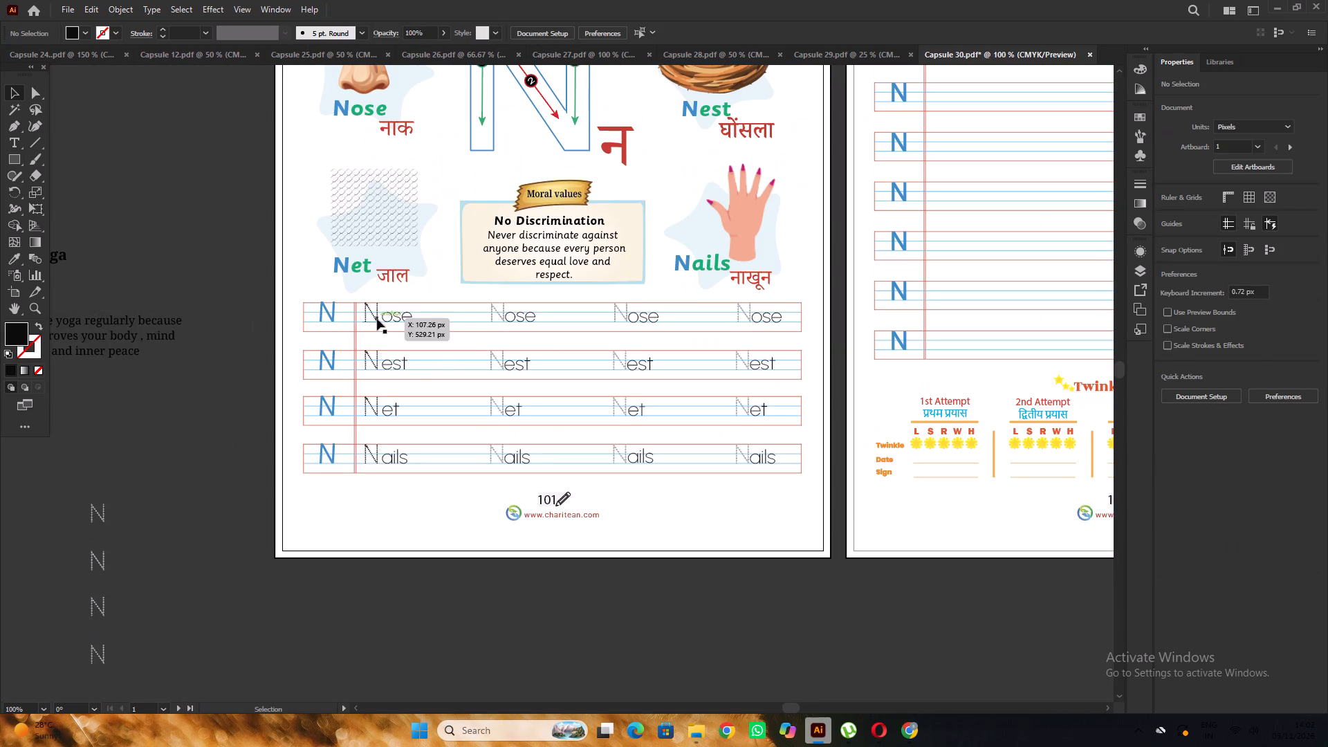
{"action": "left_click", "coordinate": [377, 319]}
{"action": "left_click", "coordinate": [378, 364], "text": "shift"}
{"action": "left_click", "coordinate": [373, 407], "text": "shift"}
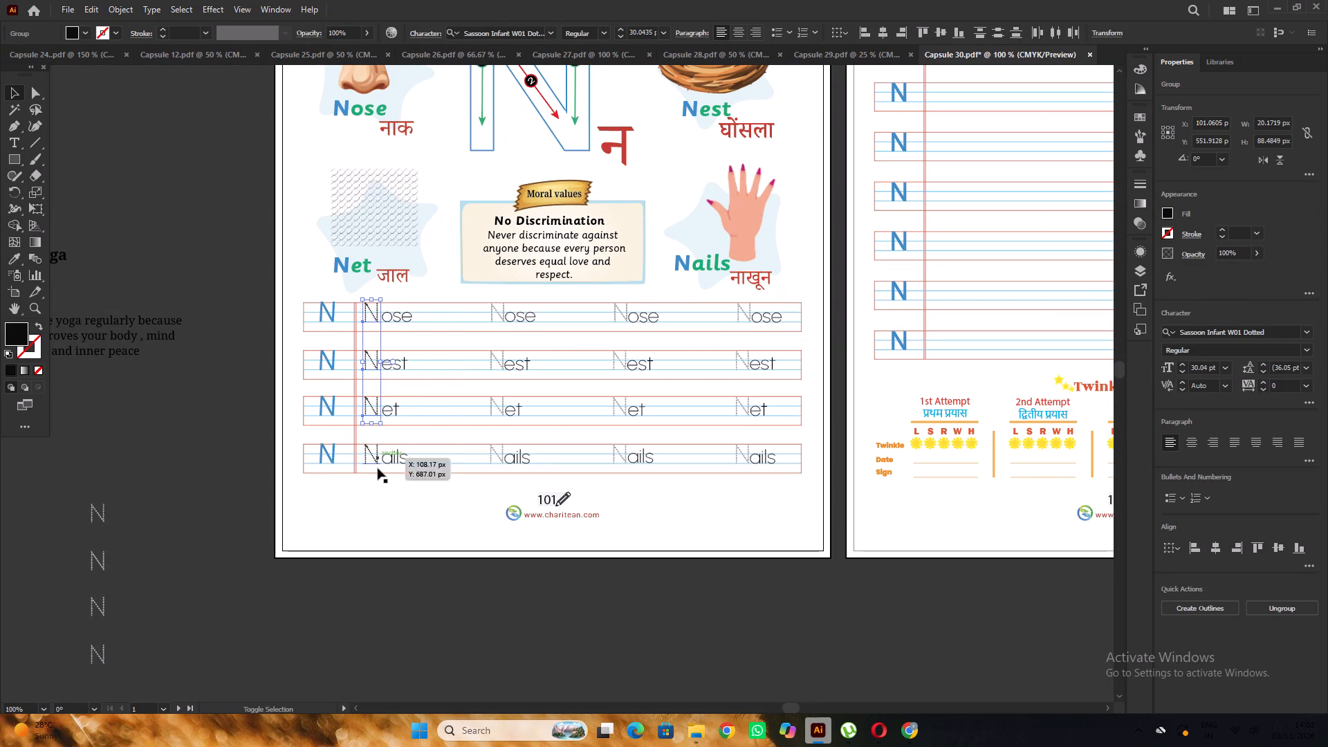
{"action": "left_click", "coordinate": [377, 459], "text": "shift"}
{"action": "scroll", "coordinate": [516, 356], "scroll_direction": "up", "scroll_amount": 3, "text": "alt"}
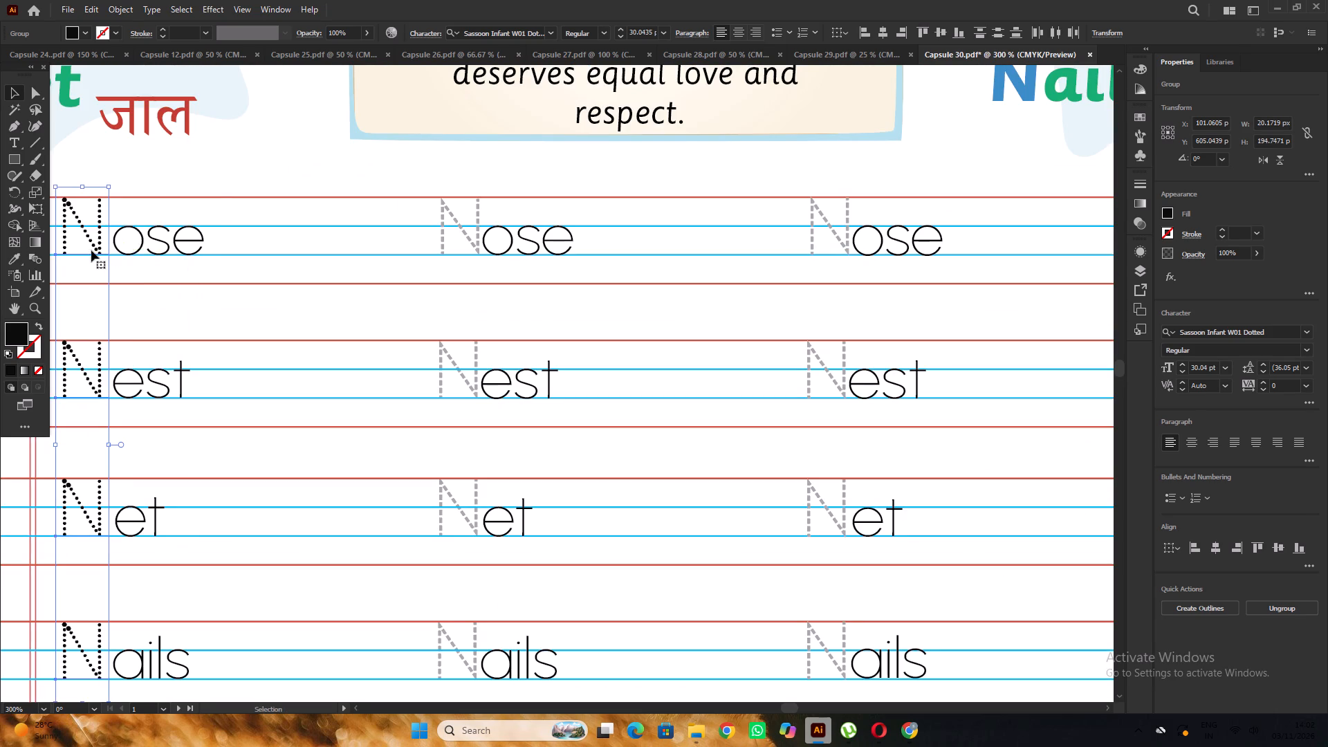
{"action": "left_click_drag", "start_coordinate": [95, 249], "coordinate": [474, 261], "text": "alt"}
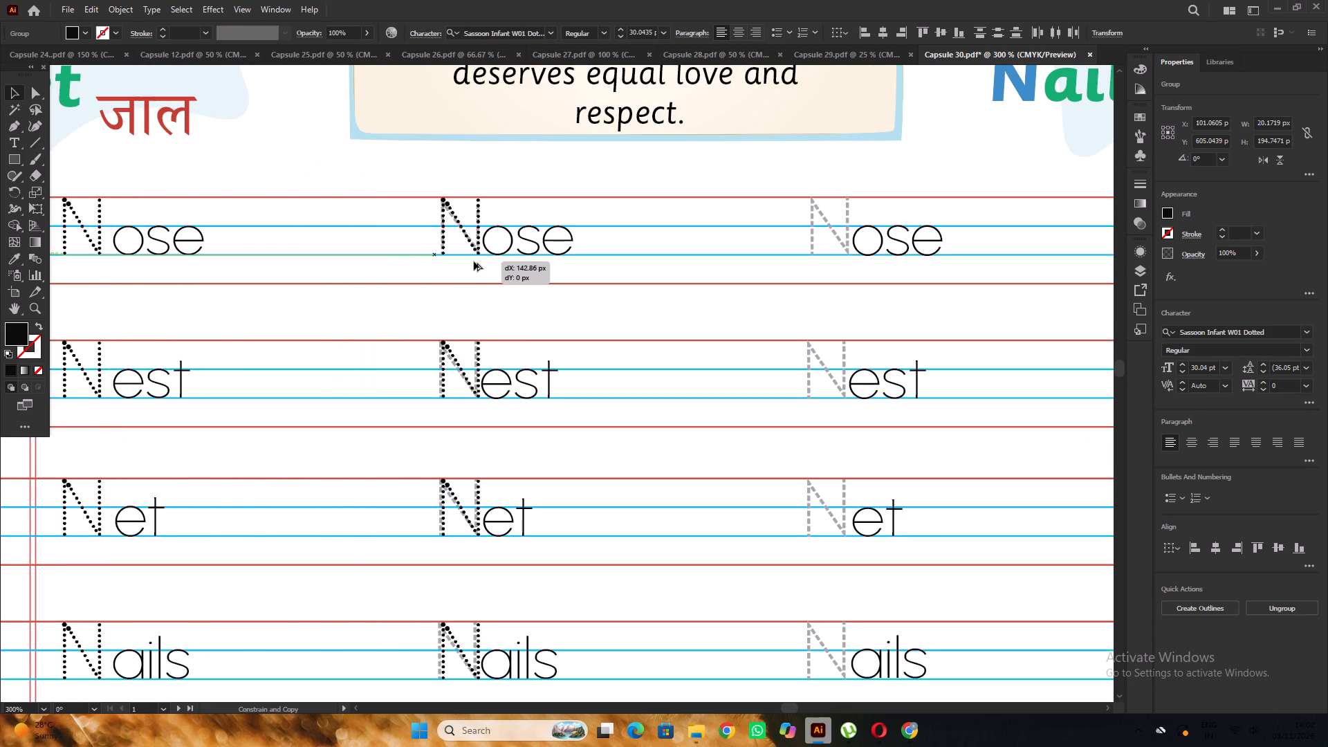
{"action": "left_click_drag", "start_coordinate": [474, 261], "coordinate": [358, 270], "text": "alt"}
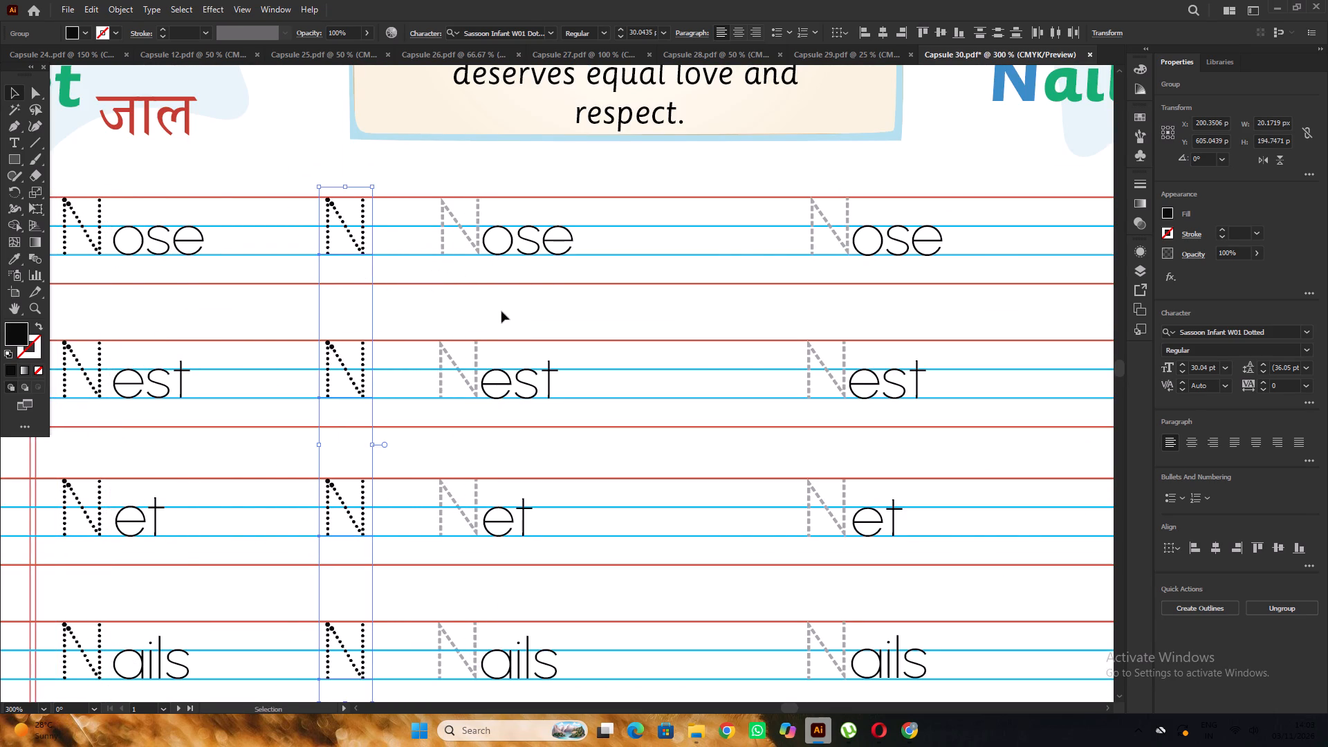
{"action": "left_click", "coordinate": [501, 311]}
Delete the four dashed grey N letters in the second word column of the Nose, Nest, Net and Nails writing rows.
{"action": "scroll", "coordinate": [504, 293], "scroll_direction": "down", "scroll_amount": 1, "text": "alt"}
{"action": "left_click", "coordinate": [481, 259]}
{"action": "left_click", "coordinate": [474, 350], "text": "shift"}
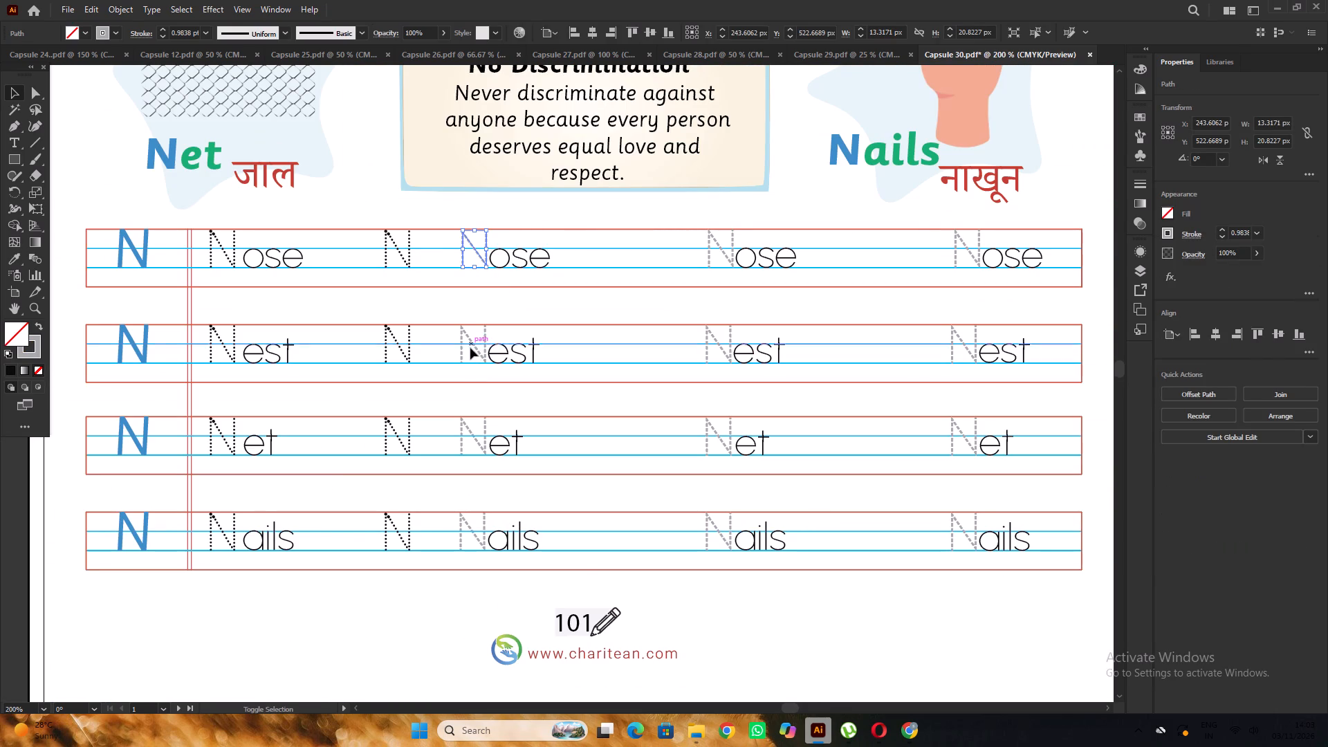
{"action": "left_click", "coordinate": [474, 345], "text": "shift"}
{"action": "left_click", "coordinate": [548, 301]}
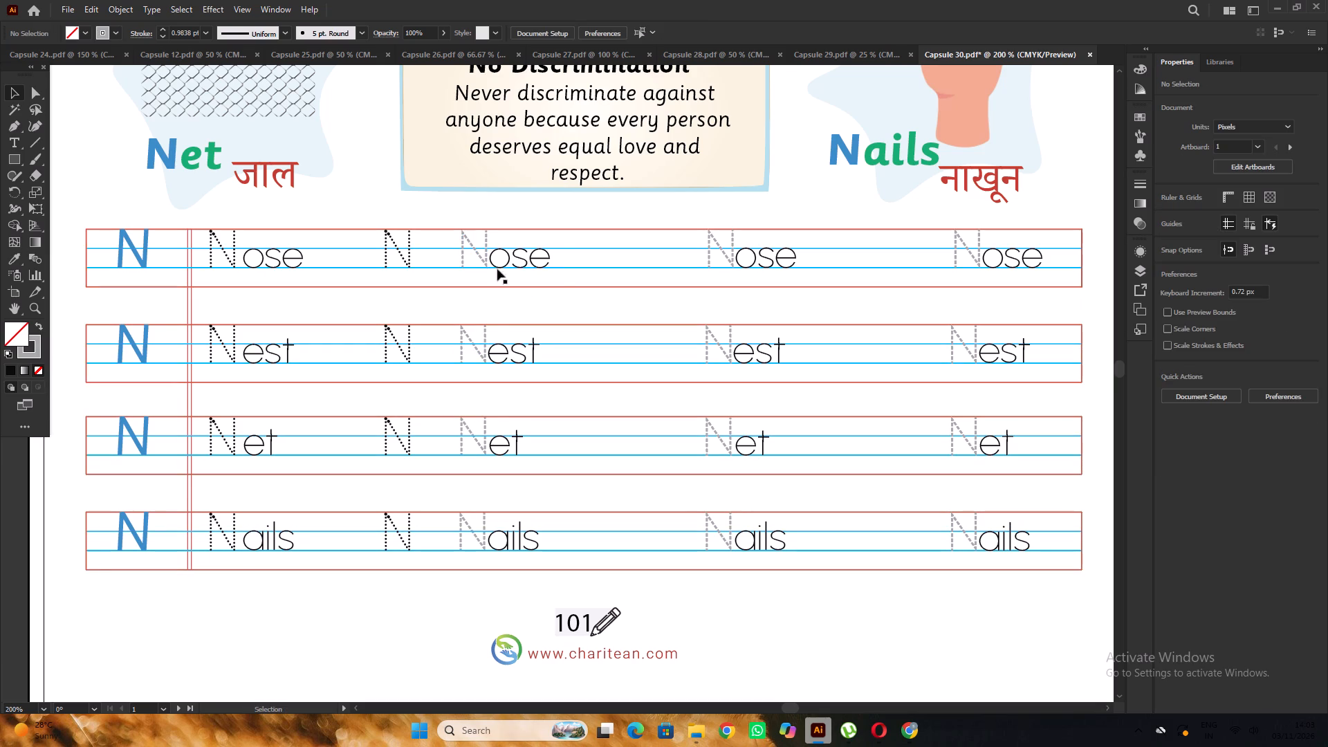
{"action": "left_click", "coordinate": [480, 259]}
{"action": "key", "text": "Delete"}
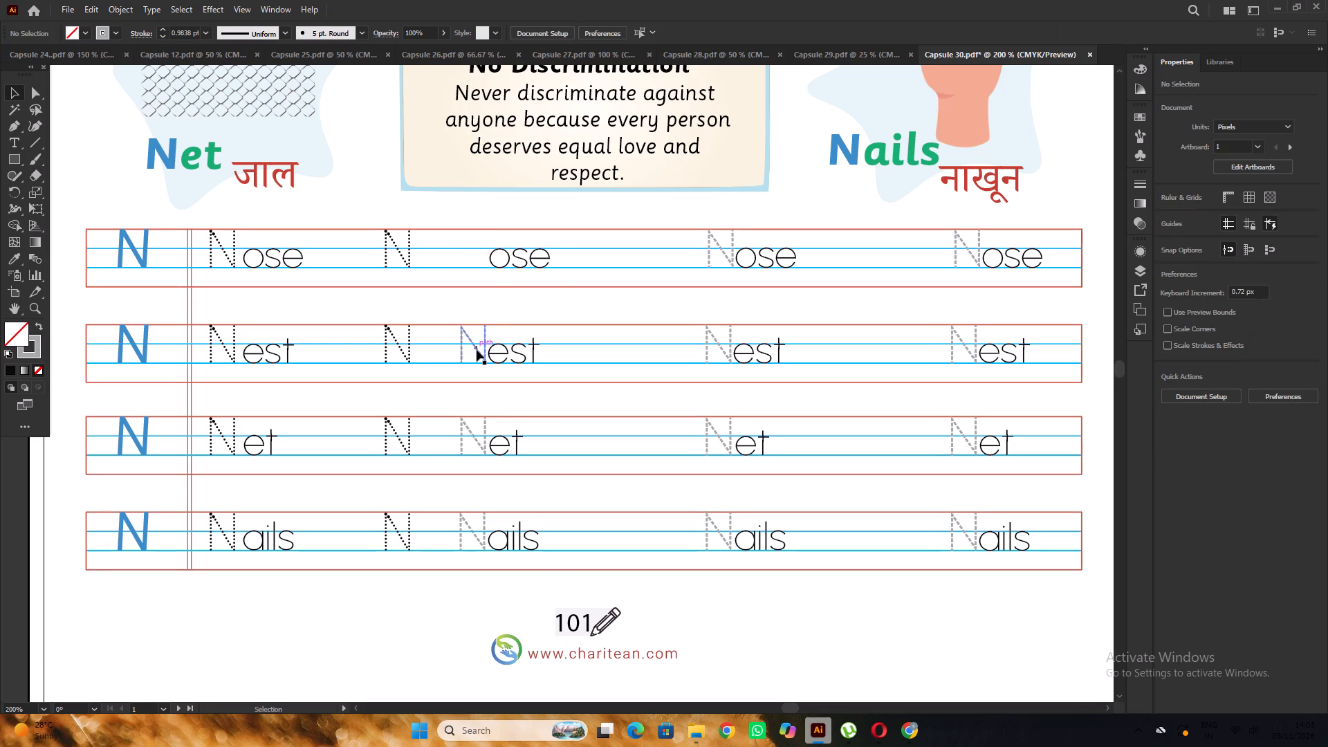
{"action": "left_click", "coordinate": [477, 350]}
{"action": "key", "text": "Delete"}
{"action": "left_click", "coordinate": [478, 443]}
{"action": "key", "text": "Delete"}
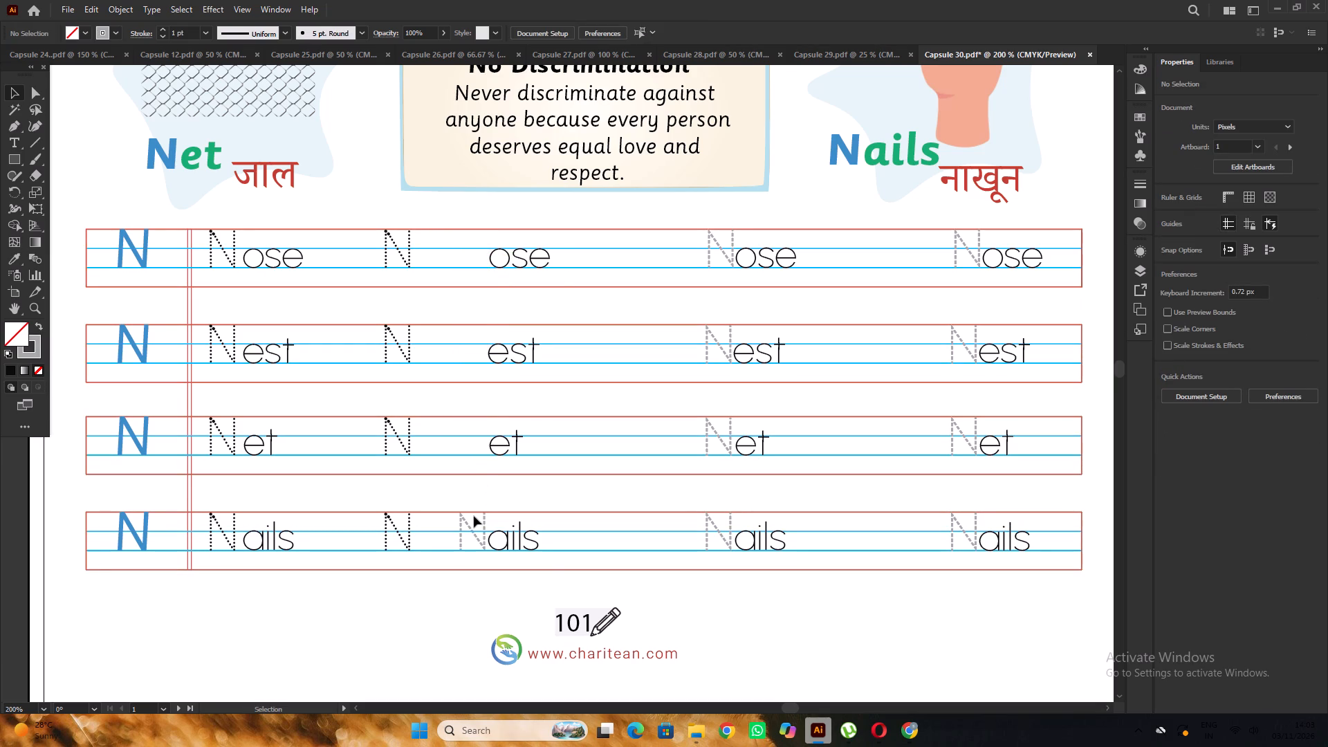
{"action": "left_click", "coordinate": [471, 530]}
{"action": "key", "text": "Delete"}
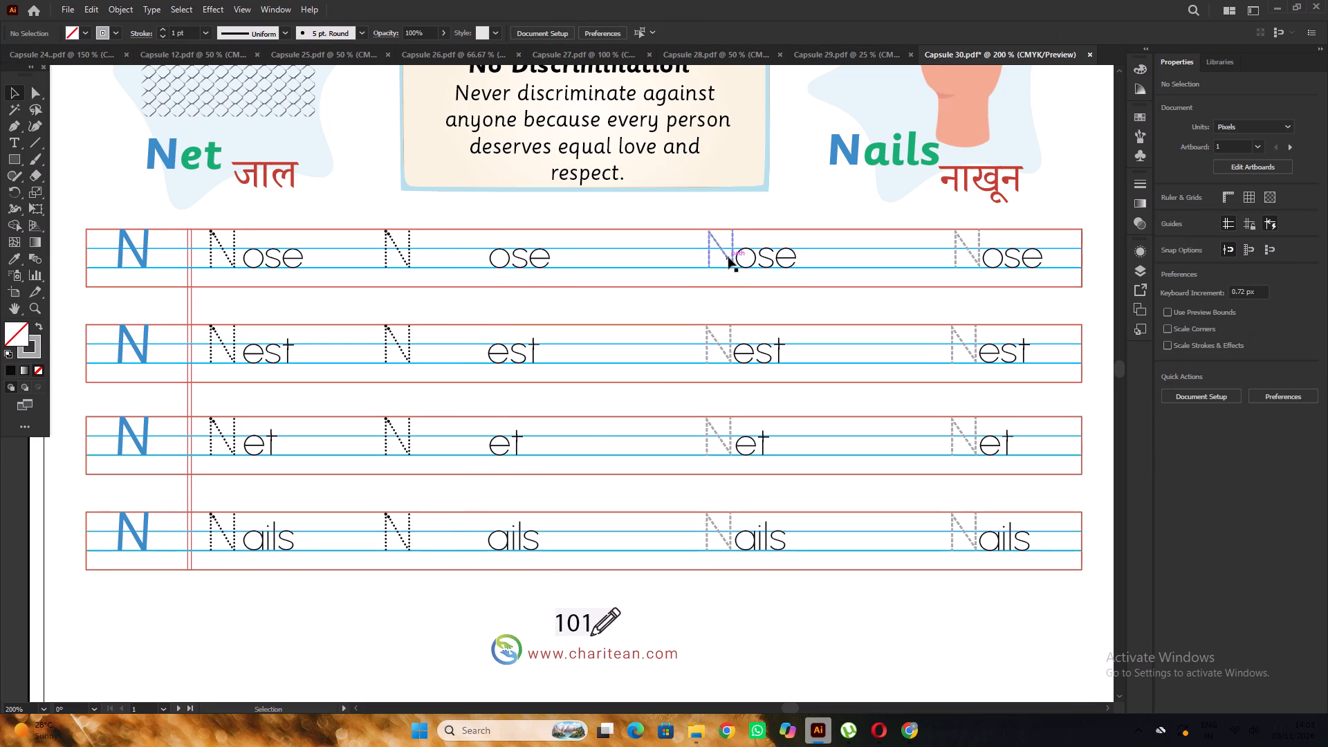
Delete the four dashed grey N letters in the third word column of the writing rows.
{"action": "left_click", "coordinate": [728, 257]}
{"action": "key", "text": "Delete"}
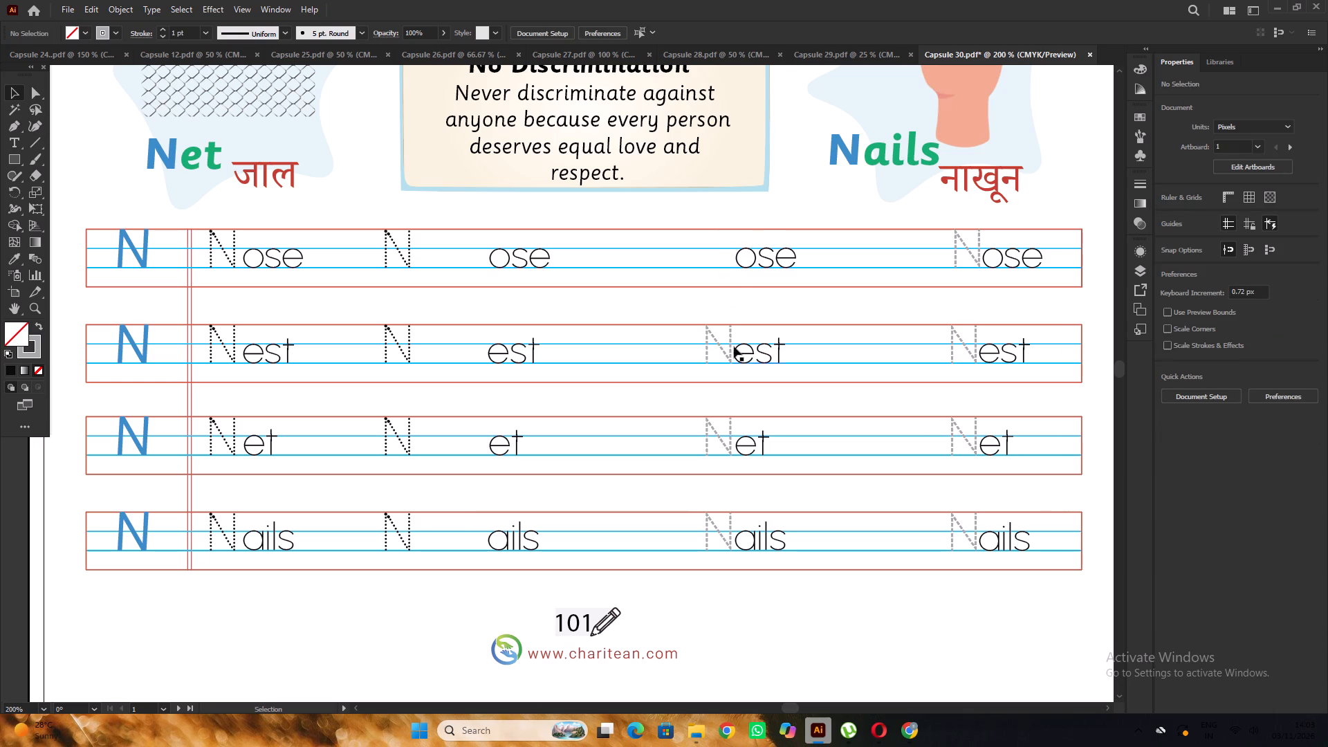
{"action": "left_click", "coordinate": [722, 350]}
{"action": "key", "text": "Delete"}
{"action": "scroll", "coordinate": [723, 331], "scroll_direction": "down", "scroll_amount": 5}
{"action": "left_click", "coordinate": [726, 362]}
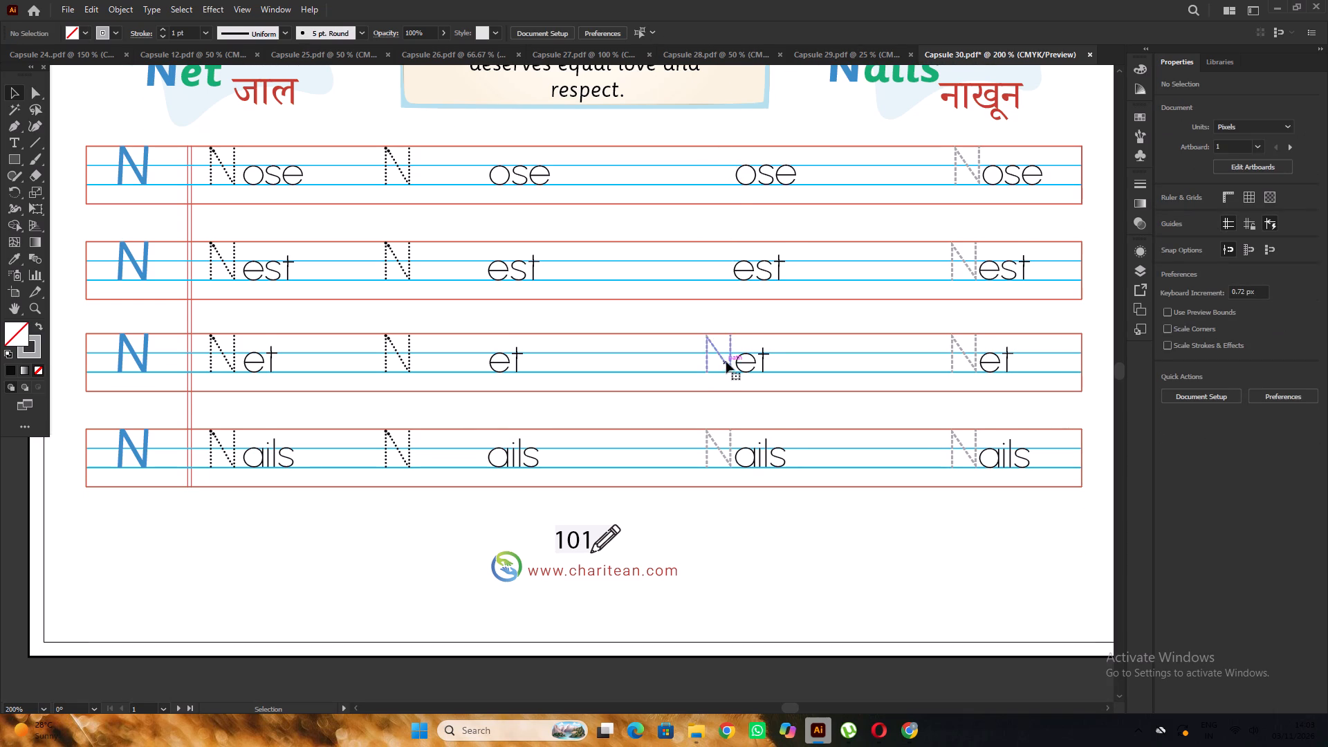
{"action": "key", "text": "Delete"}
{"action": "left_click", "coordinate": [725, 453]}
{"action": "key", "text": "Delete"}
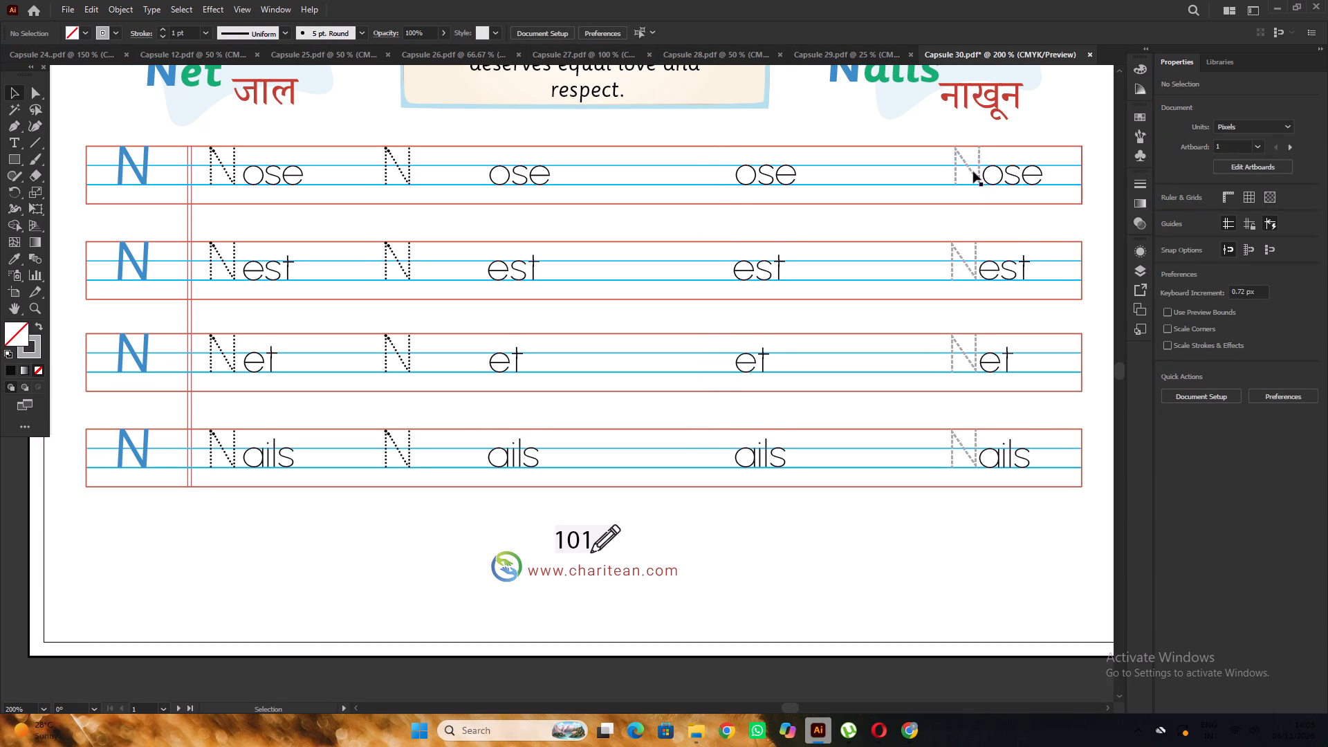
Delete the four dashed grey N letters in the fourth word column of the writing rows.
{"action": "left_click", "coordinate": [972, 172]}
{"action": "key", "text": "Delete"}
{"action": "left_click", "coordinate": [970, 268]}
{"action": "key", "text": "Delete"}
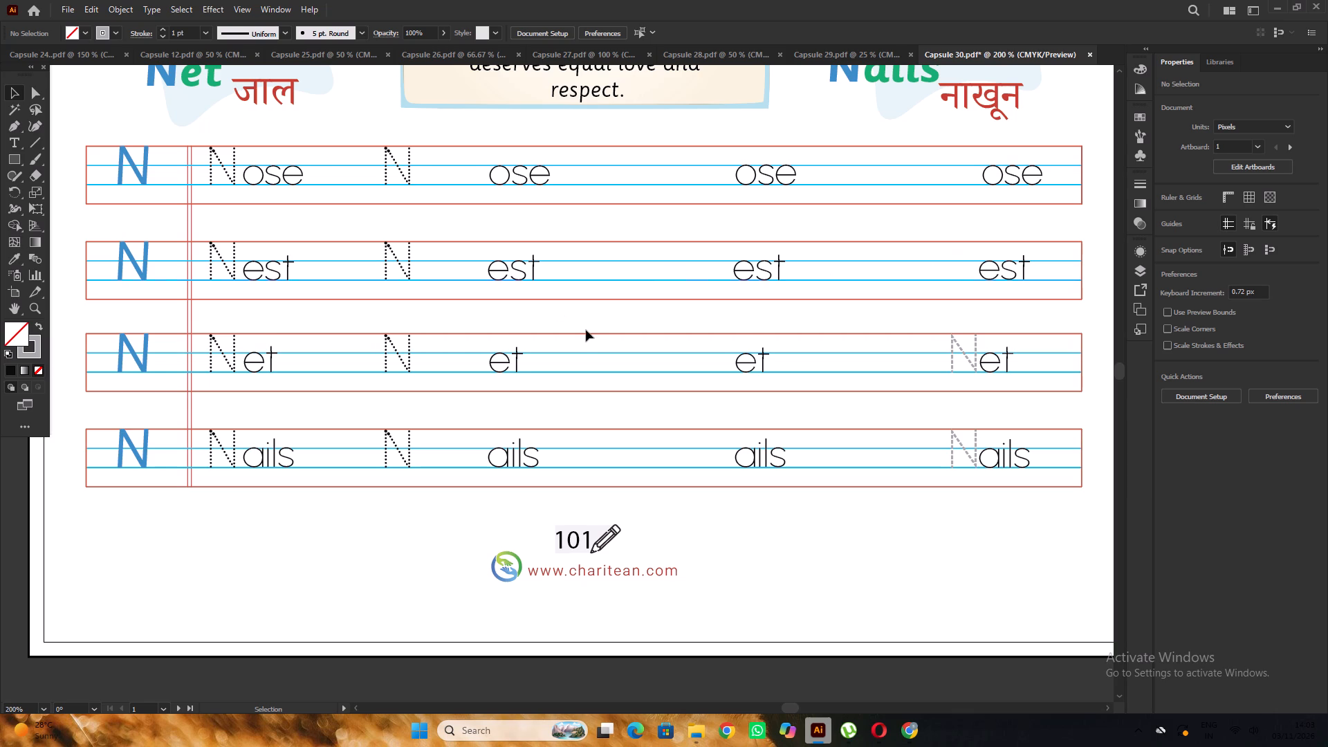
{"action": "scroll", "coordinate": [591, 324], "scroll_direction": "down", "scroll_amount": 5}
{"action": "scroll", "coordinate": [806, 383], "scroll_direction": "up", "scroll_amount": 4}
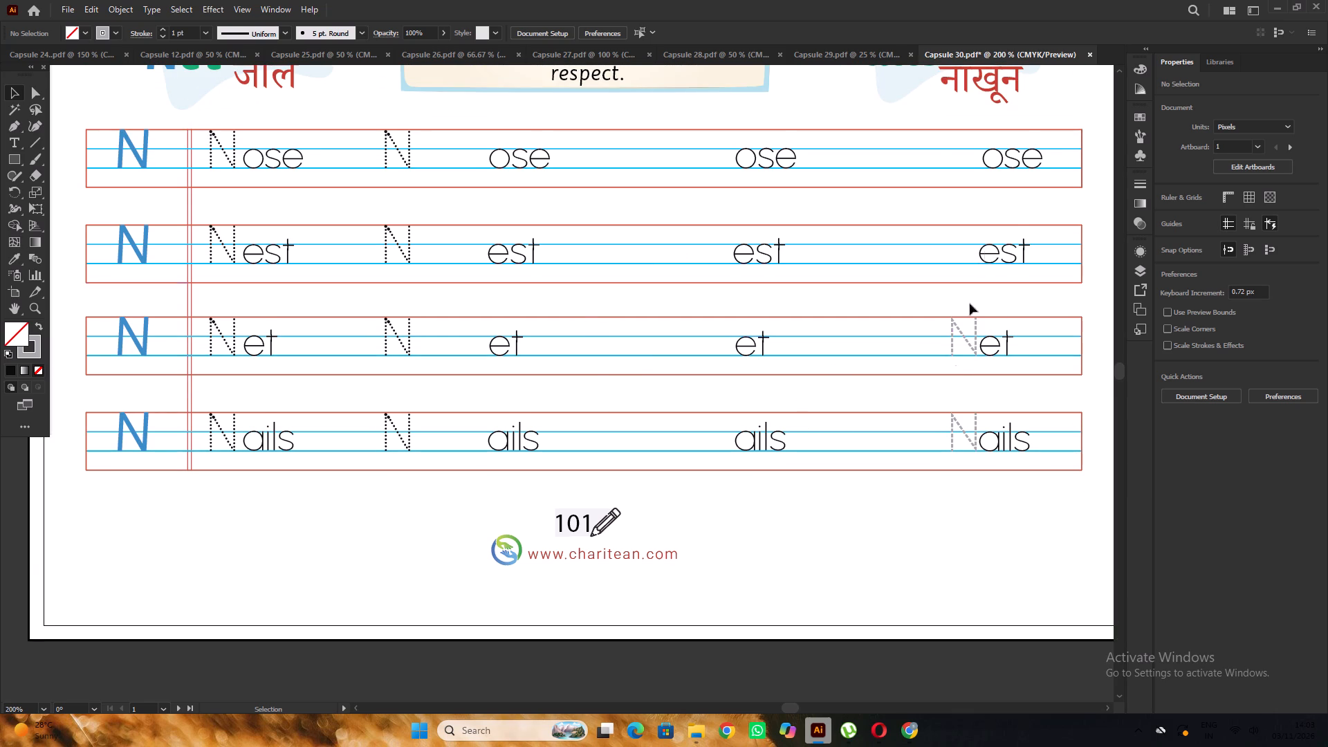
{"action": "left_click", "coordinate": [966, 339]}
{"action": "key", "text": "Delete"}
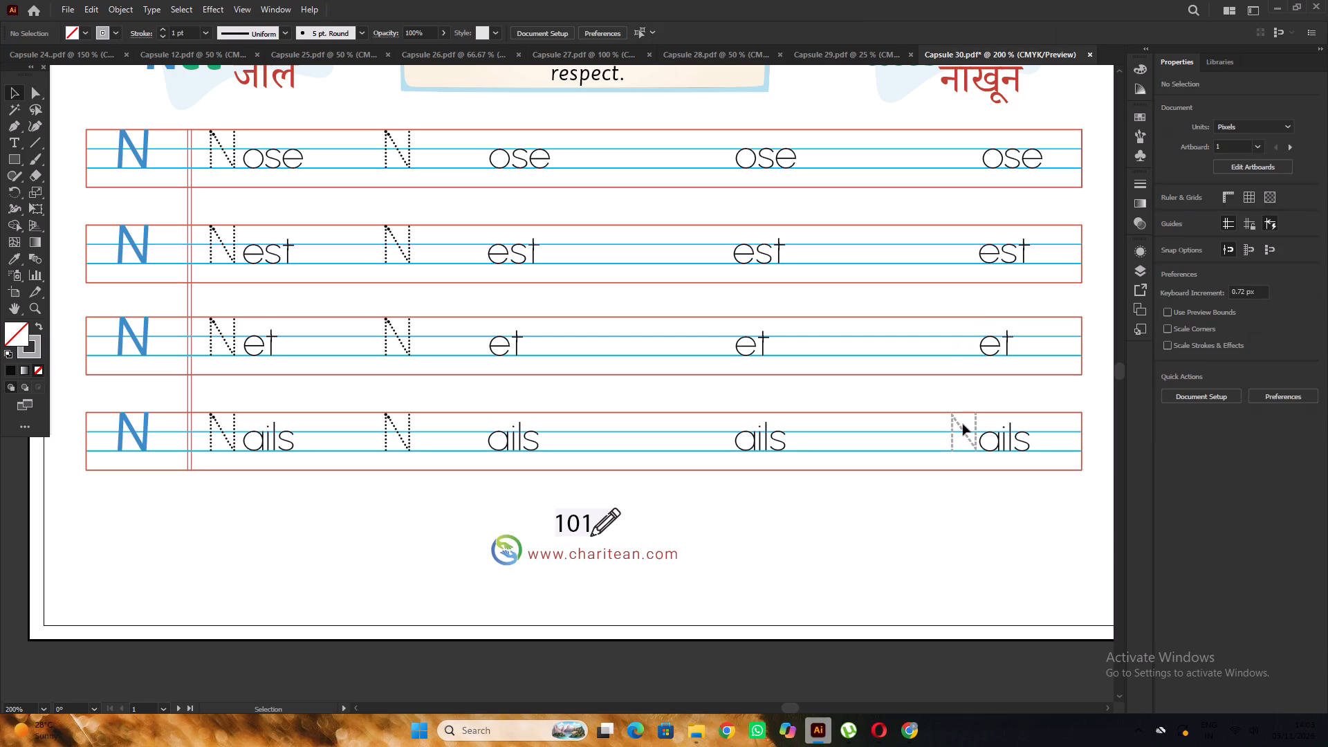
{"action": "left_click", "coordinate": [963, 426]}
{"action": "key", "text": "Delete"}
Move the four dotted N letters at X 200 px horizontally to sit before the second word column, at about X 237 px.
{"action": "scroll", "coordinate": [613, 211], "scroll_direction": "down", "scroll_amount": 2, "text": "alt"}
{"action": "scroll", "coordinate": [470, 189], "scroll_direction": "up", "scroll_amount": 2, "text": "alt"}
{"action": "left_click", "coordinate": [556, 174]}
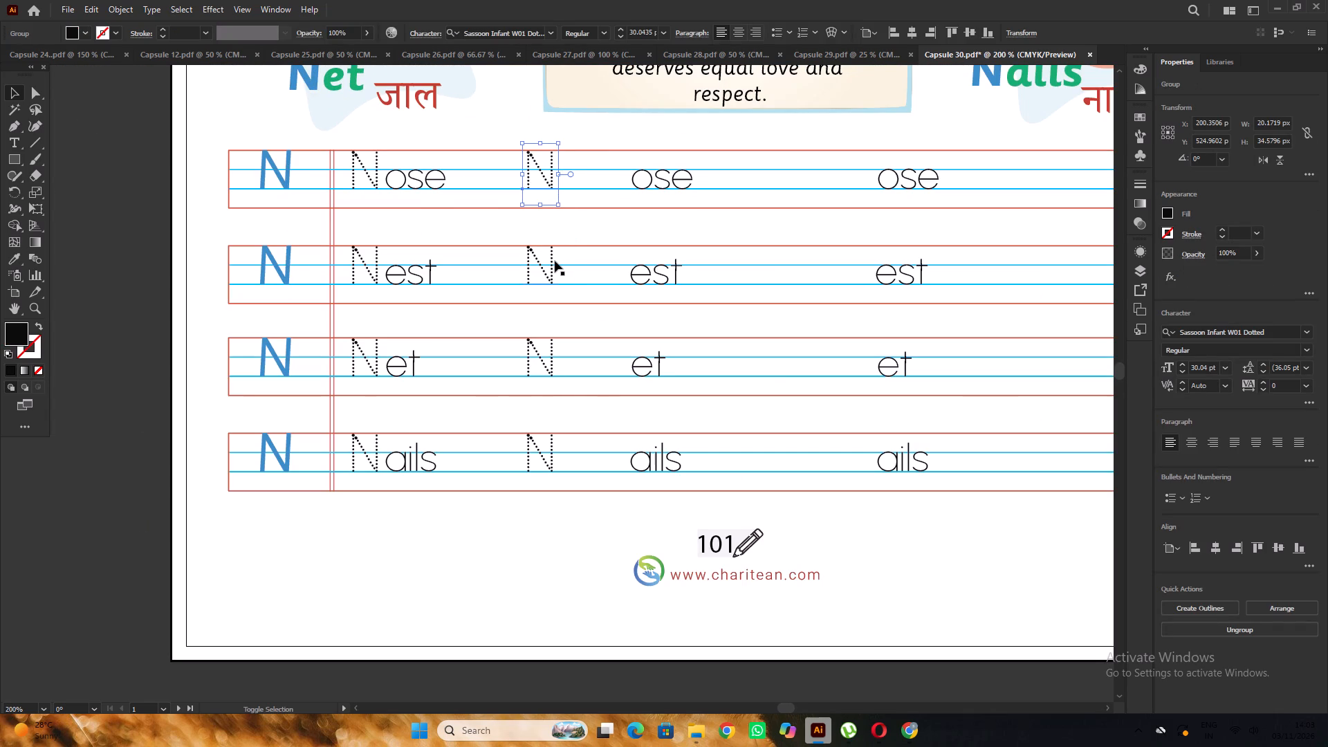
{"action": "left_click", "coordinate": [550, 260], "text": "shift"}
{"action": "left_click", "coordinate": [551, 370], "text": "shift"}
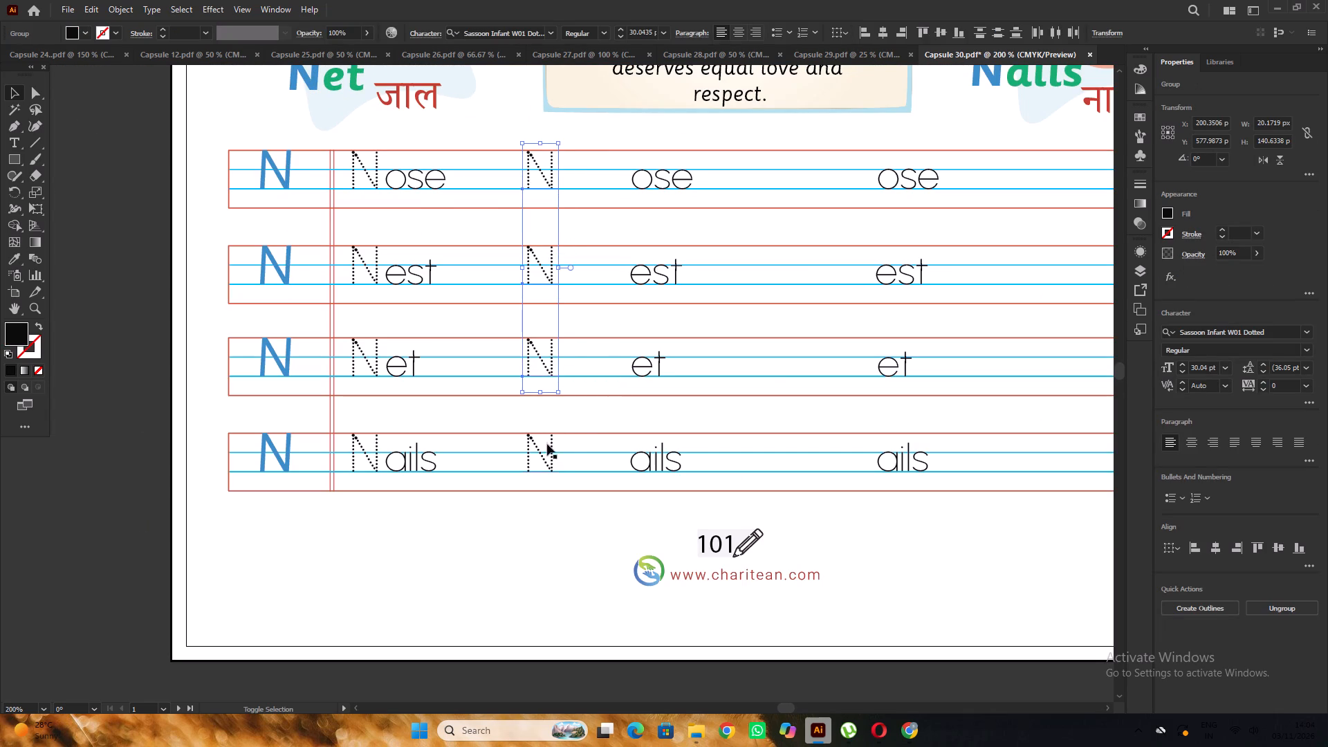
{"action": "left_click", "coordinate": [551, 450], "text": "shift"}
{"action": "scroll", "coordinate": [615, 262], "scroll_direction": "up", "scroll_amount": 7}
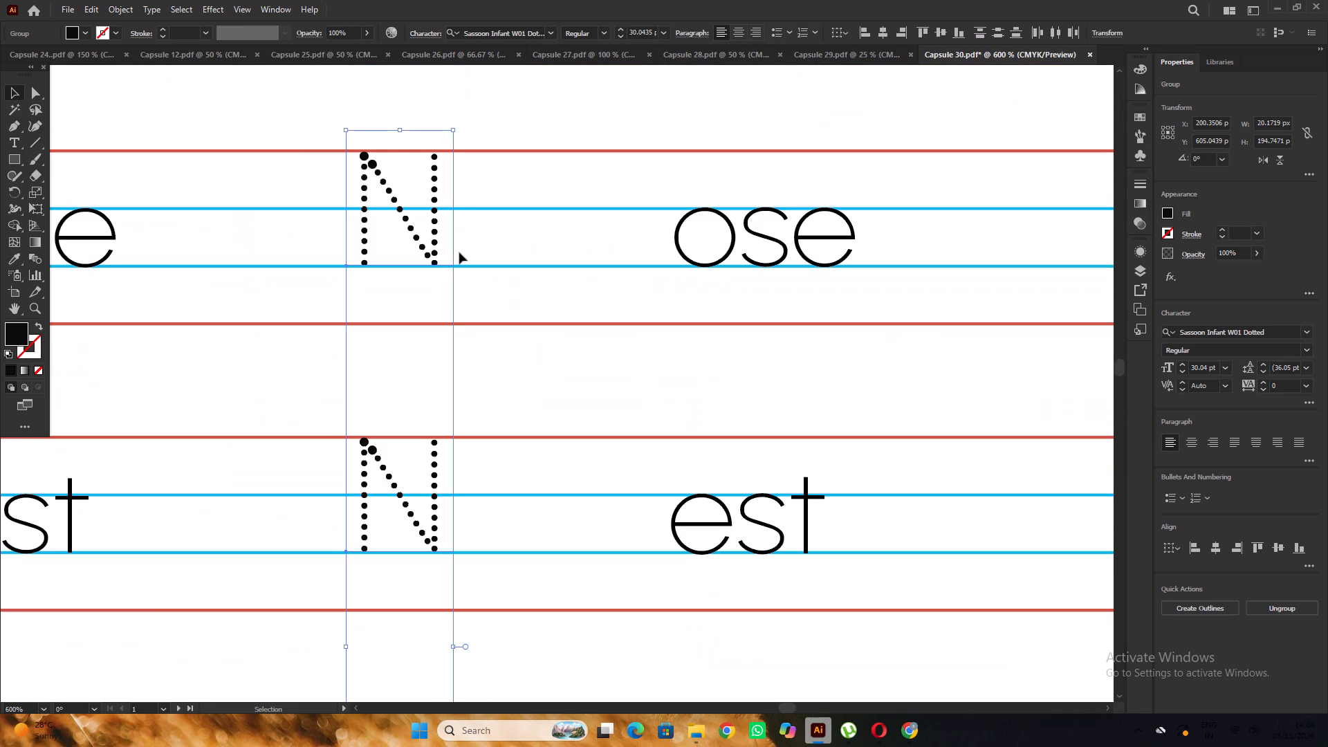
{"action": "left_click_drag", "start_coordinate": [438, 263], "coordinate": [630, 283]}
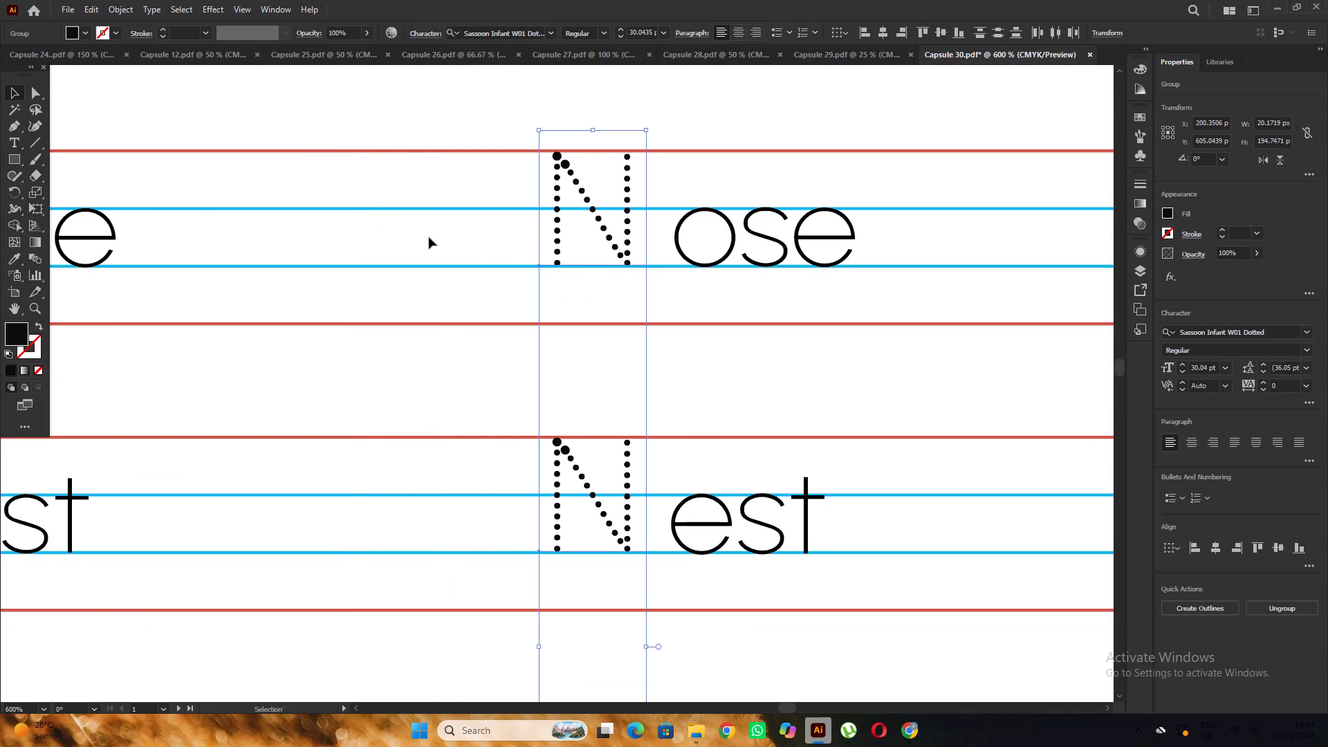
Duplicate the second column's four dotted N letters horizontally to sit before the third word column, at about X 379 px.
{"action": "scroll", "coordinate": [421, 235], "scroll_direction": "down", "scroll_amount": 3, "text": "alt"}
{"action": "scroll", "coordinate": [566, 247], "scroll_direction": "up", "scroll_amount": 1, "text": "alt"}
{"action": "left_click_drag", "start_coordinate": [449, 239], "coordinate": [685, 242], "text": "alt"}
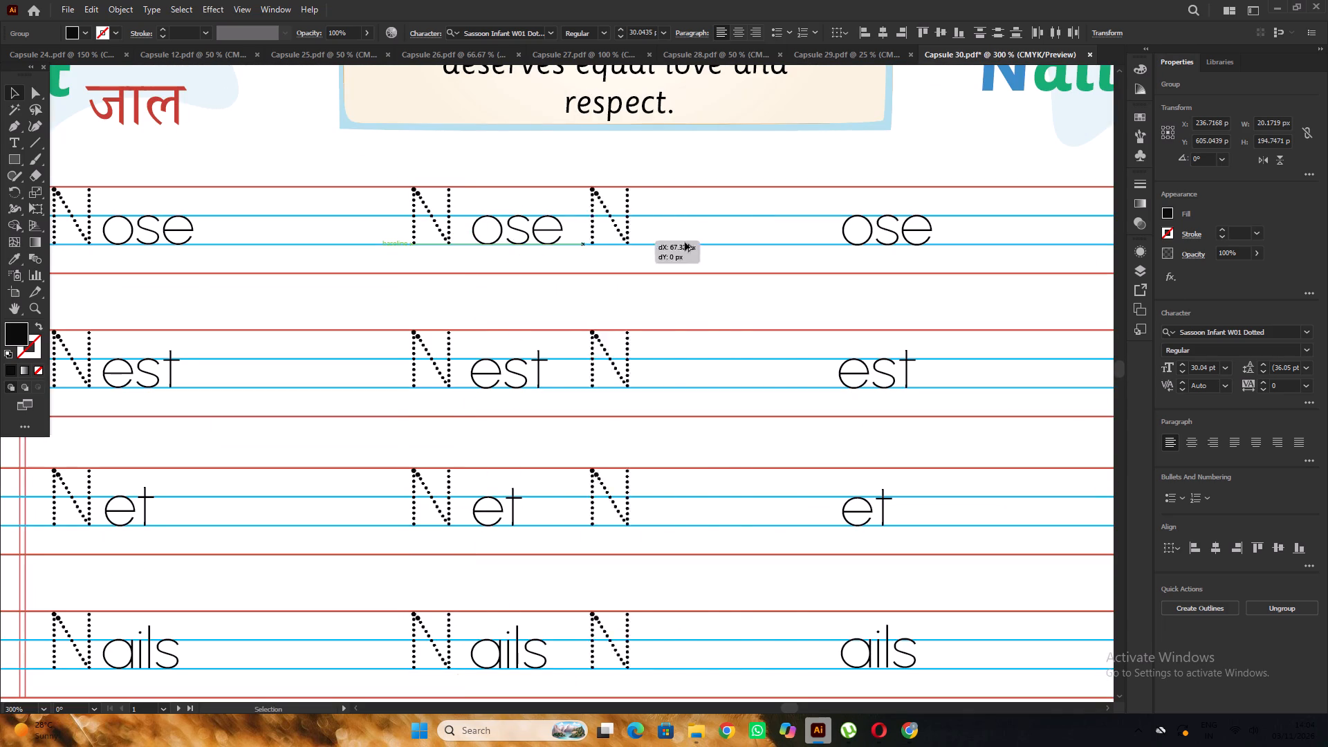
{"action": "left_click_drag", "start_coordinate": [685, 242], "coordinate": [825, 242], "text": "alt"}
Duplicate the third column's four dotted N letters horizontally to sit before the fourth word column, and deselect them.
{"action": "scroll", "coordinate": [399, 280], "scroll_direction": "down", "scroll_amount": 3, "text": "alt"}
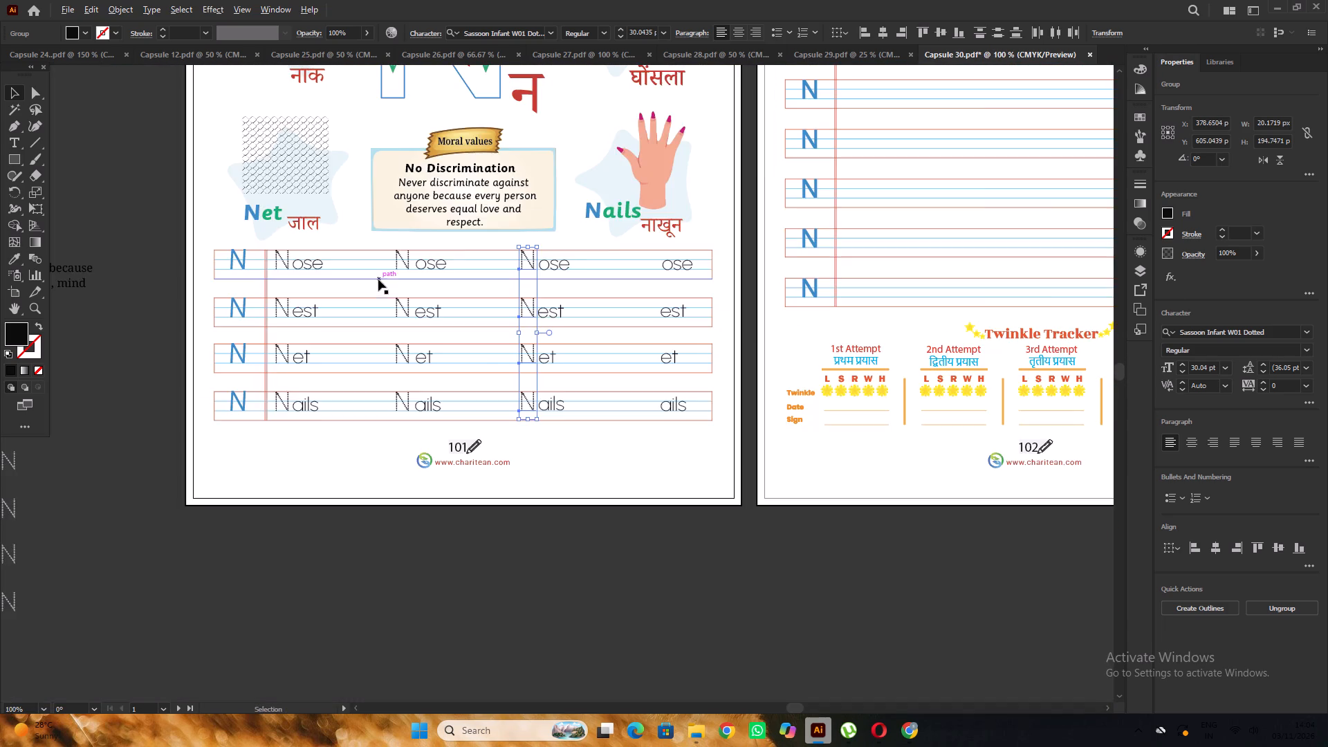
{"action": "scroll", "coordinate": [580, 263], "scroll_direction": "up", "scroll_amount": 2, "text": "alt"}
{"action": "left_click_drag", "start_coordinate": [481, 262], "coordinate": [727, 281], "text": "alt"}
{"action": "scroll", "coordinate": [668, 277], "scroll_direction": "down", "scroll_amount": 3, "text": "alt"}
{"action": "left_click", "coordinate": [761, 523]}
{"action": "scroll", "coordinate": [759, 510], "scroll_direction": "up", "scroll_amount": 2}
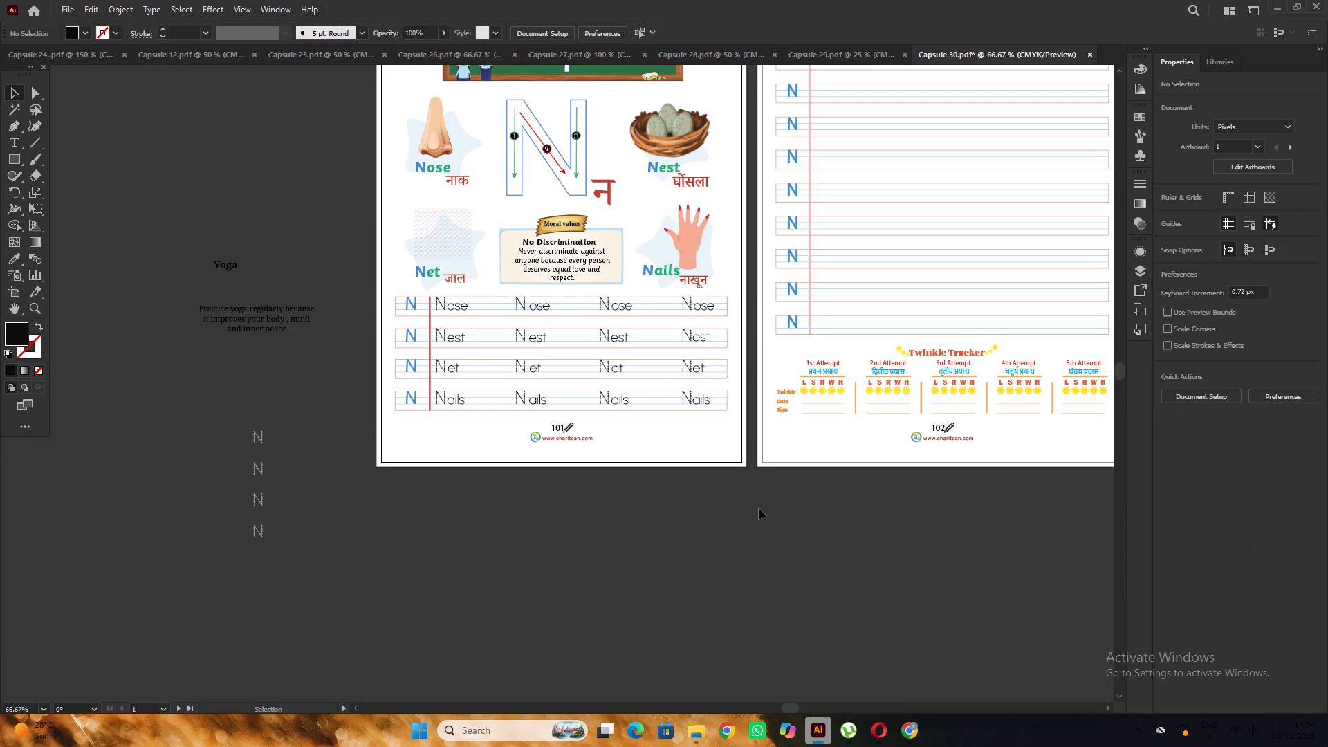
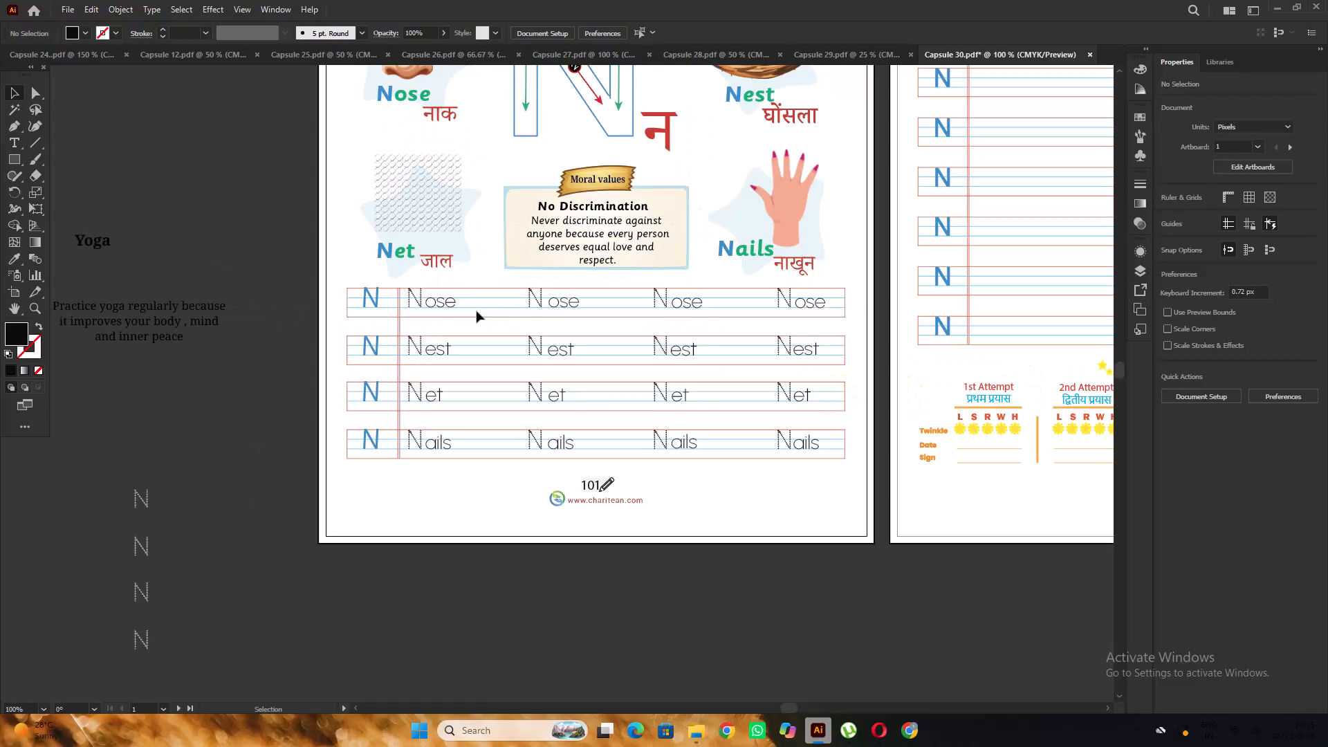
Set all sixteen word endings (ose, est, et, ails) in the Alphabet page's writing rows to the Sassoon Primary font.
{"action": "left_click", "coordinate": [450, 304]}
{"action": "left_click", "coordinate": [445, 353], "text": "shift"}
{"action": "left_click", "coordinate": [432, 401], "text": "shift"}
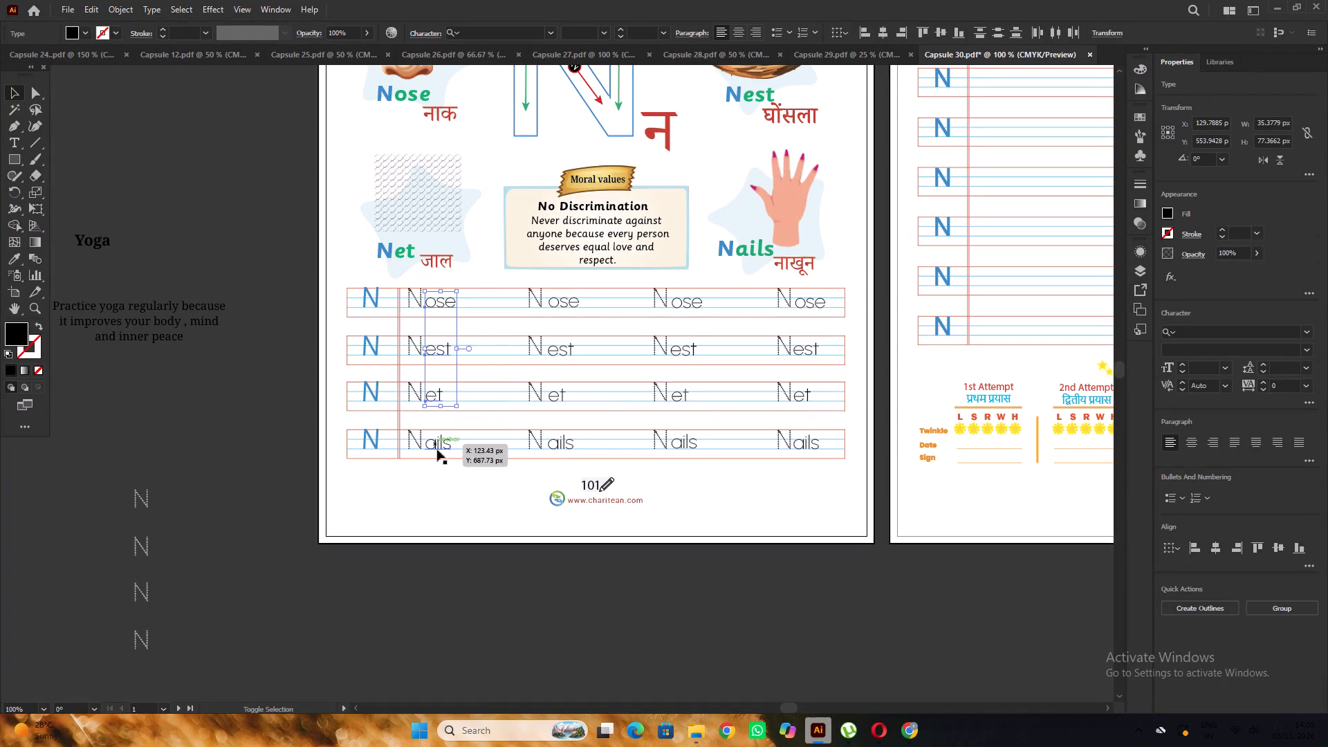
{"action": "left_click", "coordinate": [439, 452], "text": "shift"}
{"action": "left_click", "coordinate": [564, 308], "text": "shift"}
{"action": "left_click", "coordinate": [560, 349], "text": "shift"}
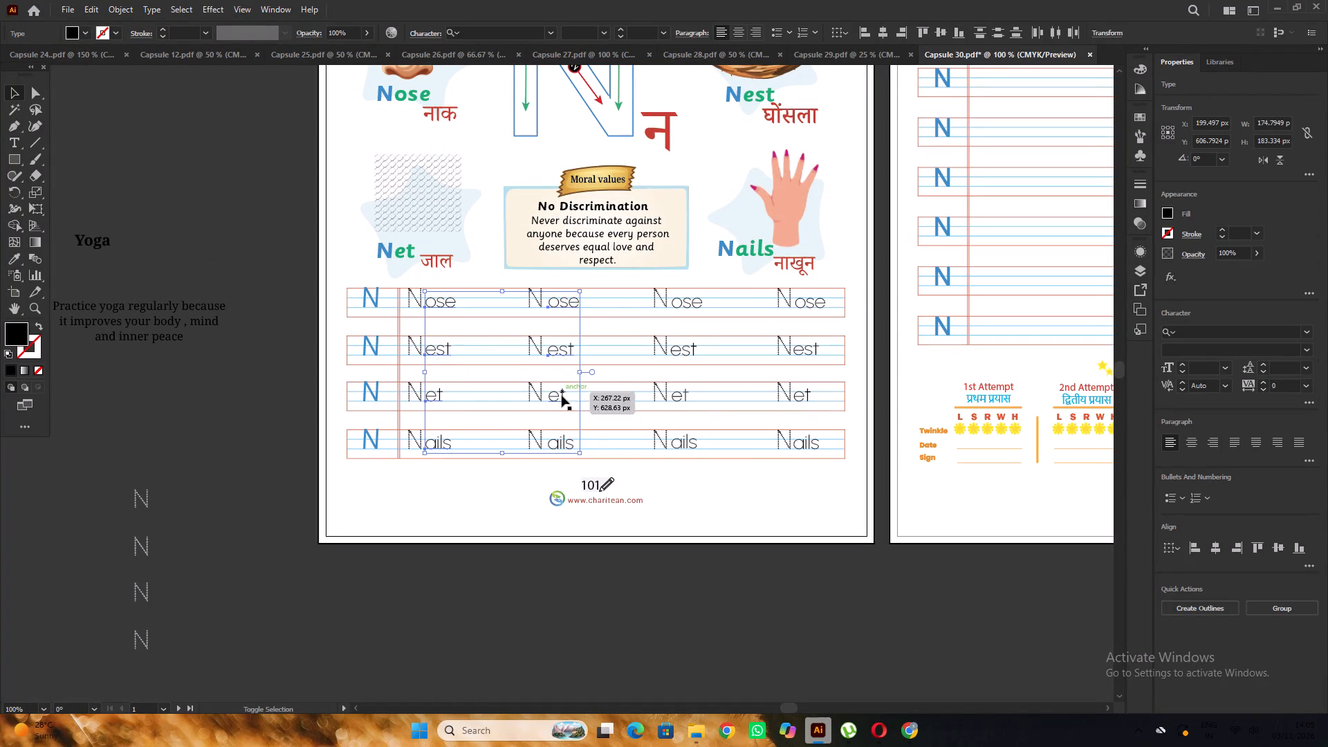
{"action": "left_click", "coordinate": [562, 396], "text": "shift"}
{"action": "left_click", "coordinate": [562, 448], "text": "shift"}
{"action": "left_click", "coordinate": [683, 307], "text": "shift"}
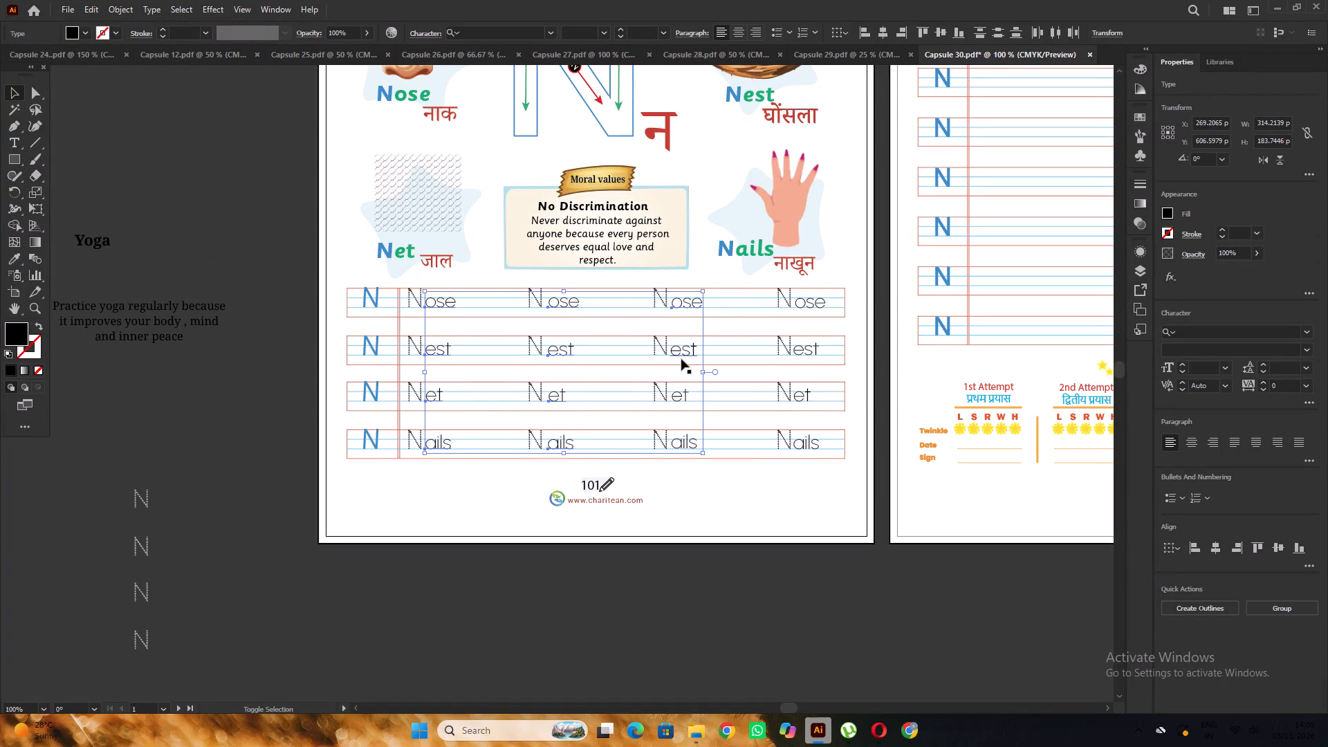
{"action": "left_click", "coordinate": [681, 359], "text": "shift"}
{"action": "left_click", "coordinate": [681, 398], "text": "shift"}
{"action": "left_click", "coordinate": [688, 448], "text": "shift"}
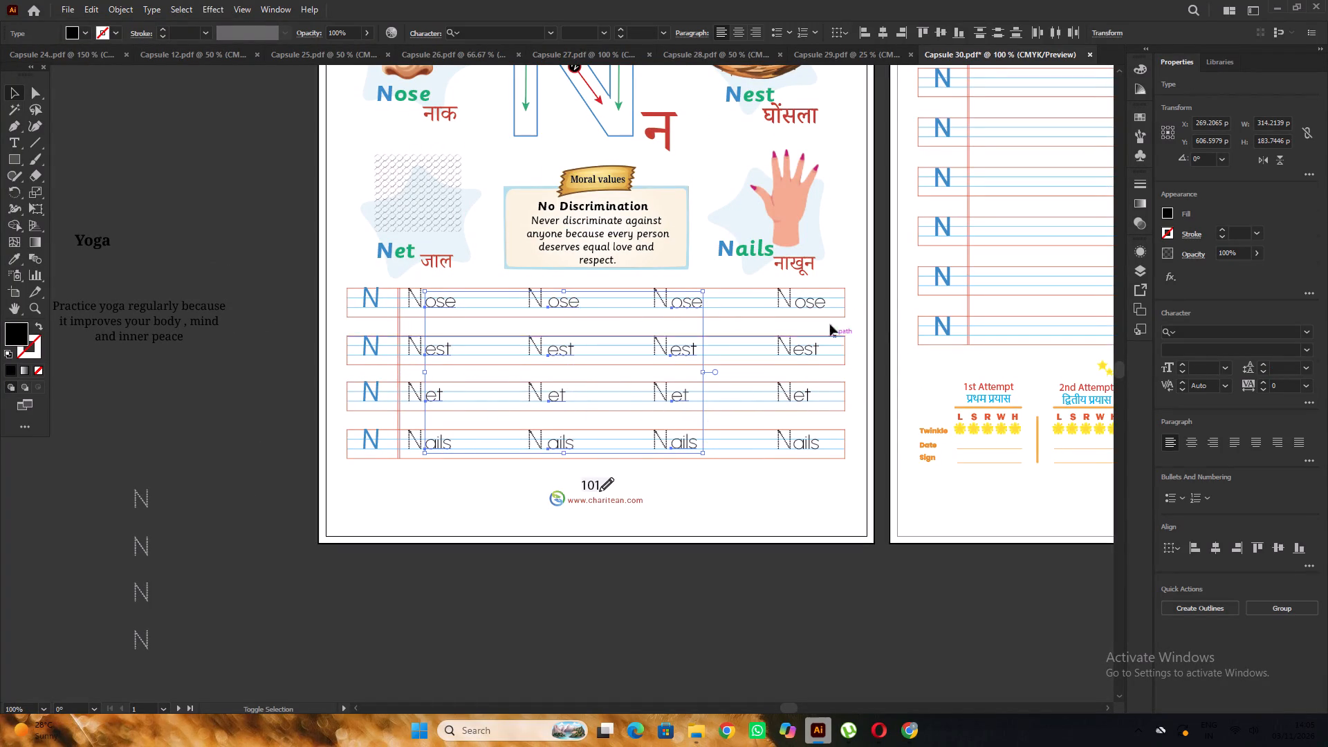
{"action": "left_click", "coordinate": [822, 306], "text": "shift"}
{"action": "left_click", "coordinate": [806, 348], "text": "shift"}
{"action": "left_click", "coordinate": [800, 398], "text": "shift"}
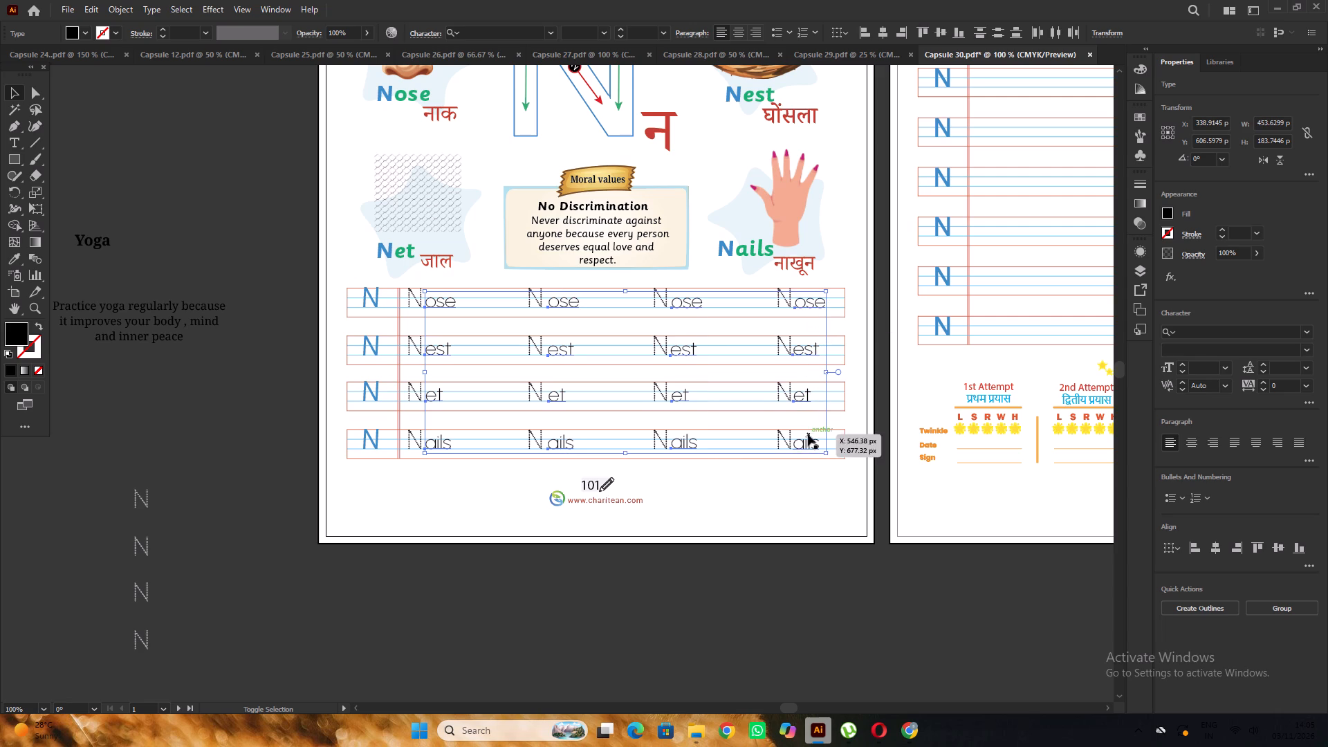
{"action": "left_click", "coordinate": [806, 443], "text": "shift"}
{"action": "left_click", "coordinate": [1204, 334]}
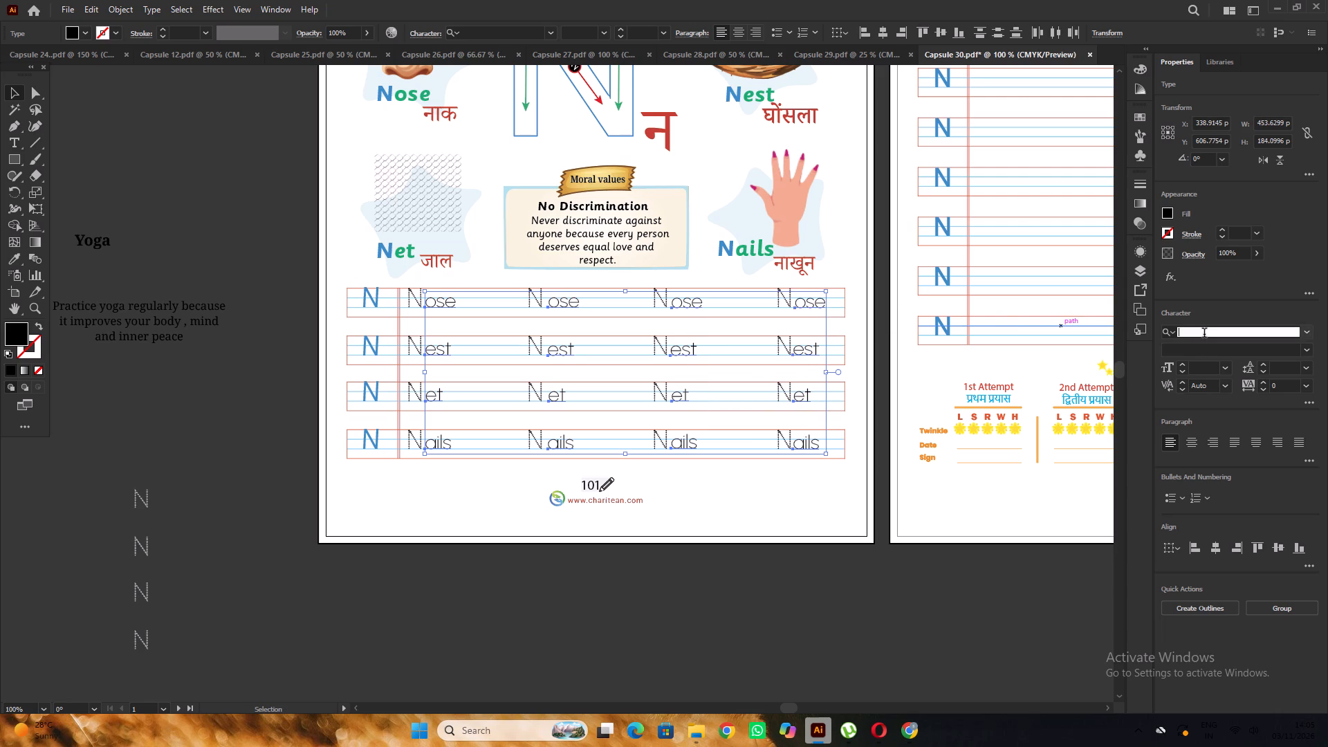
{"action": "key", "text": "s"}
{"action": "type", "text": "AS"}
{"action": "left_click", "coordinate": [1075, 419]}
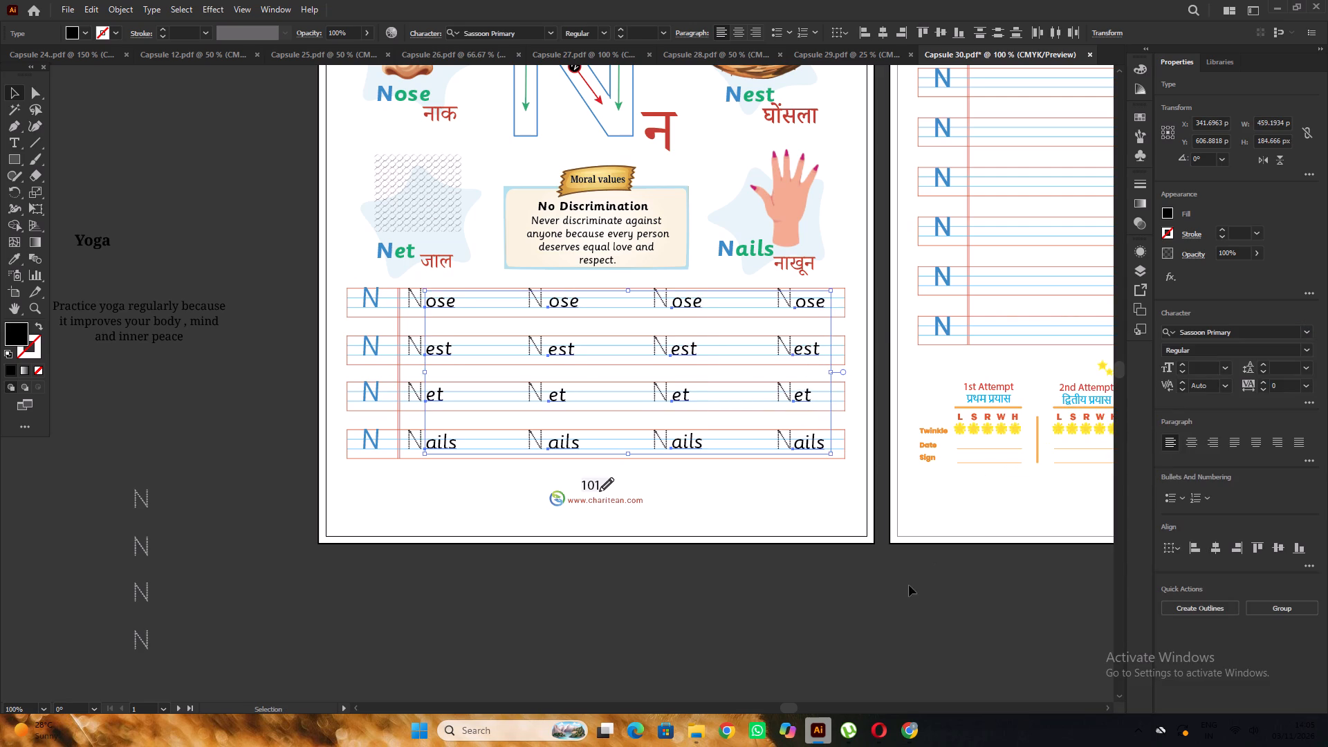
{"action": "left_click", "coordinate": [908, 586]}
Apply the Alphabet page's blue N type style to all nine blue N letters on the Assessment Time page with the Eyedropper.
{"action": "scroll", "coordinate": [585, 406], "scroll_direction": "down", "scroll_amount": 1, "text": "alt"}
{"action": "key", "text": "space"}
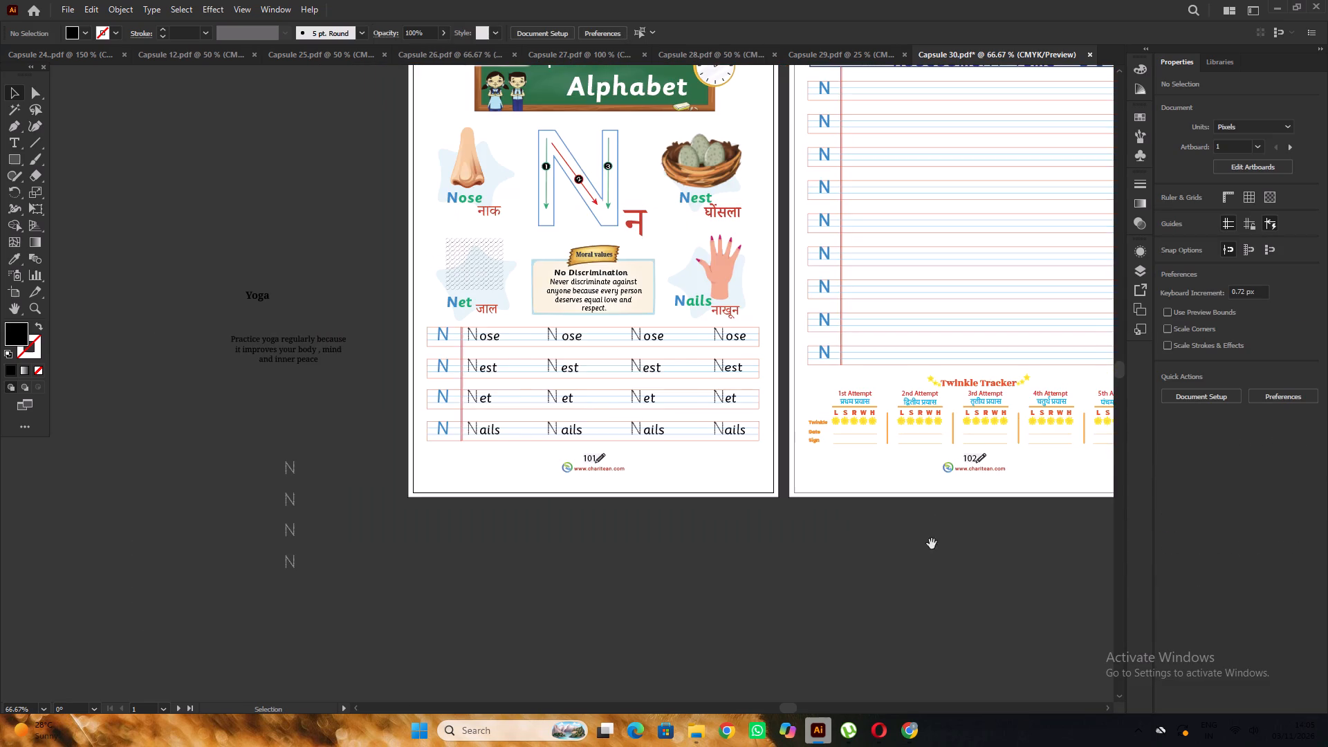
{"action": "left_click_drag", "start_coordinate": [917, 541], "coordinate": [714, 519]}
{"action": "scroll", "coordinate": [701, 484], "scroll_direction": "down", "scroll_amount": 3}
{"action": "key", "text": "space"}
{"action": "left_click_drag", "start_coordinate": [838, 508], "coordinate": [661, 494]}
{"action": "scroll", "coordinate": [480, 156], "scroll_direction": "up", "scroll_amount": 1}
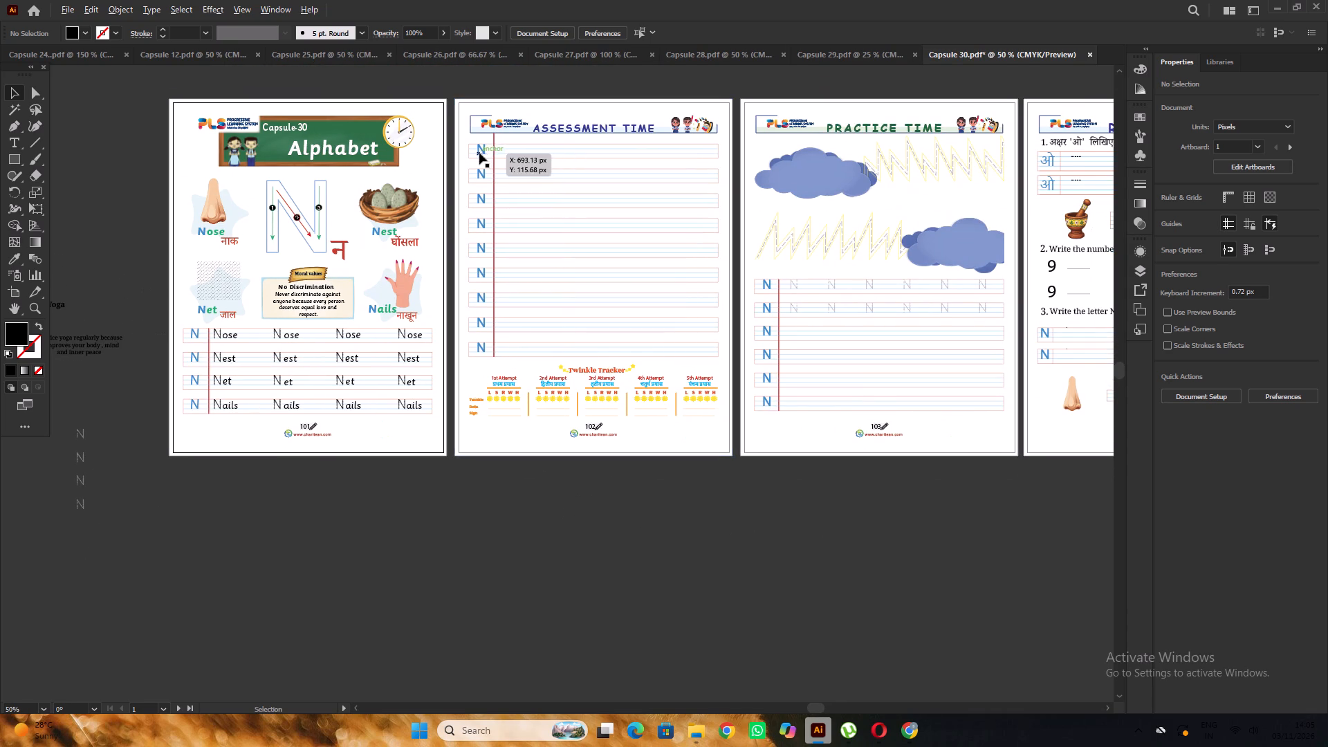
{"action": "left_click", "coordinate": [481, 147]}
{"action": "left_click", "coordinate": [481, 171], "text": "shift"}
{"action": "left_click", "coordinate": [485, 205], "text": "shift"}
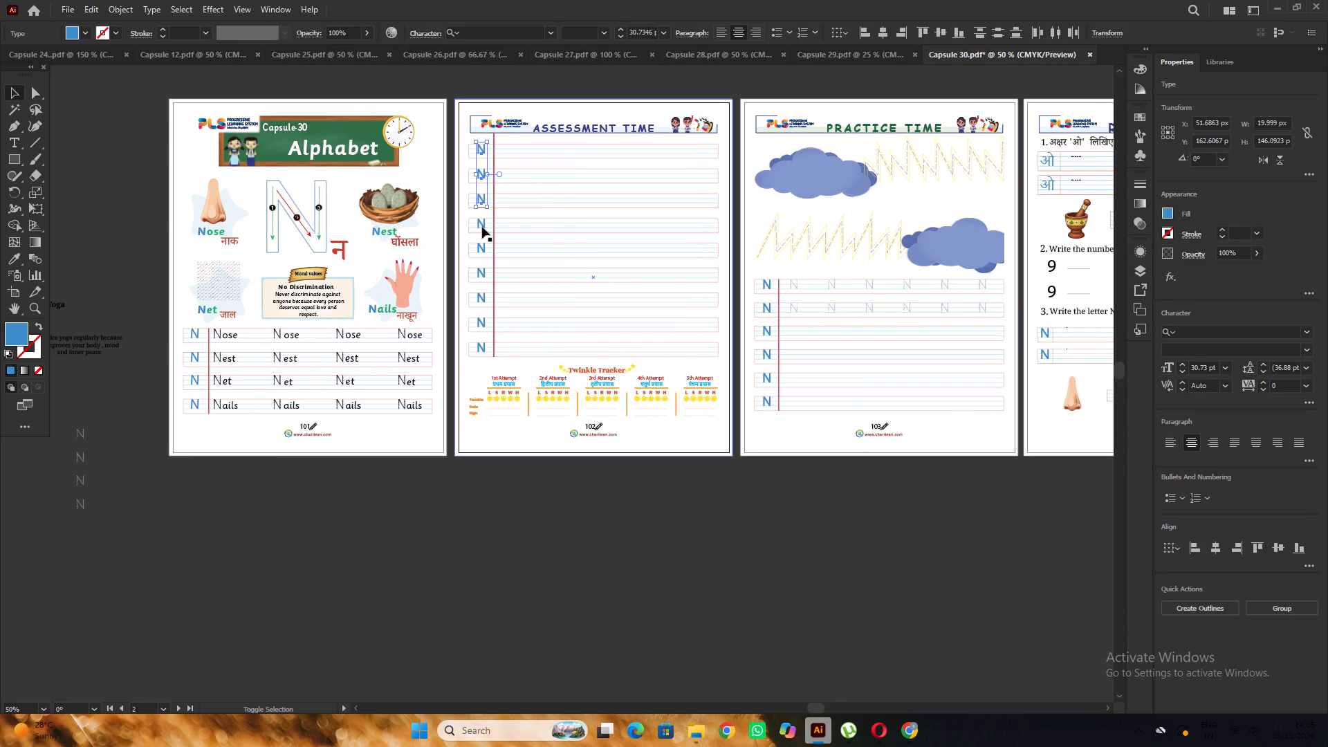
{"action": "left_click", "coordinate": [482, 227], "text": "shift"}
{"action": "left_click", "coordinate": [481, 246], "text": "shift"}
{"action": "left_click", "coordinate": [483, 273], "text": "shift"}
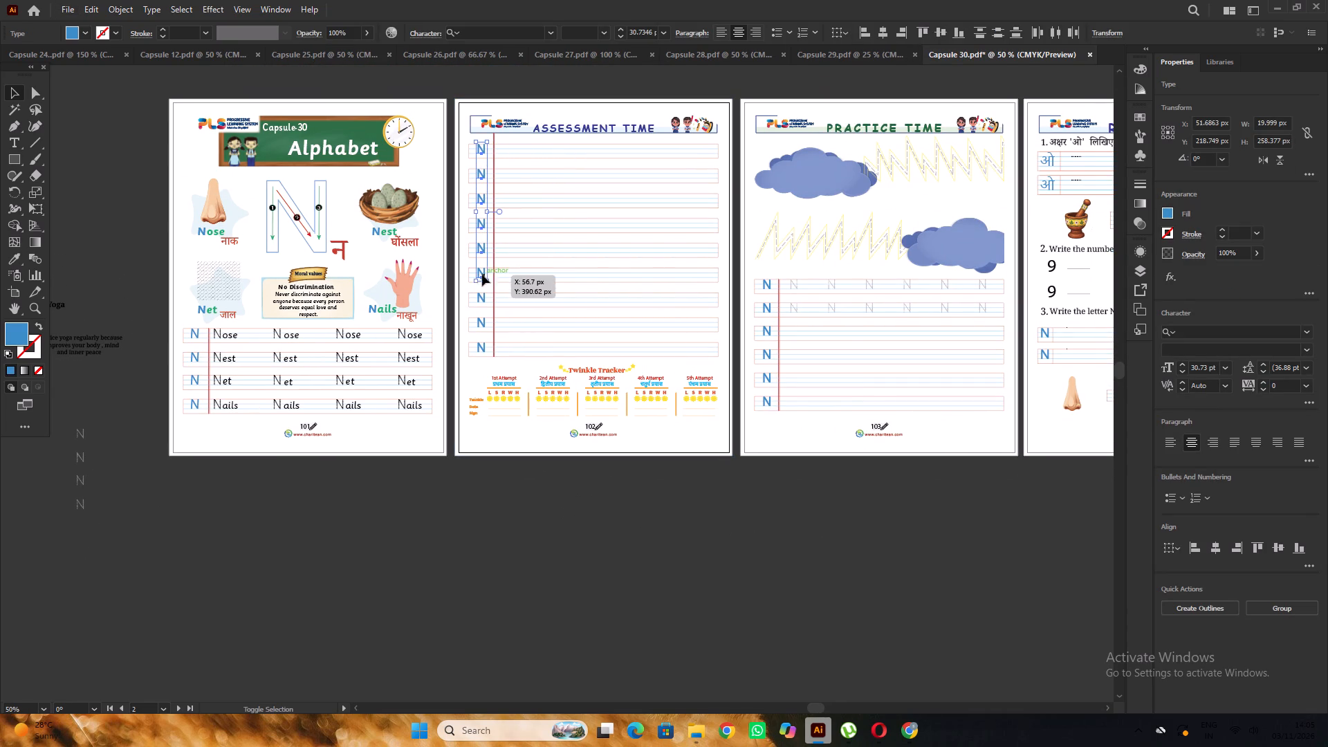
{"action": "left_click", "coordinate": [486, 301], "text": "shift"}
{"action": "left_click", "coordinate": [481, 324], "text": "shift"}
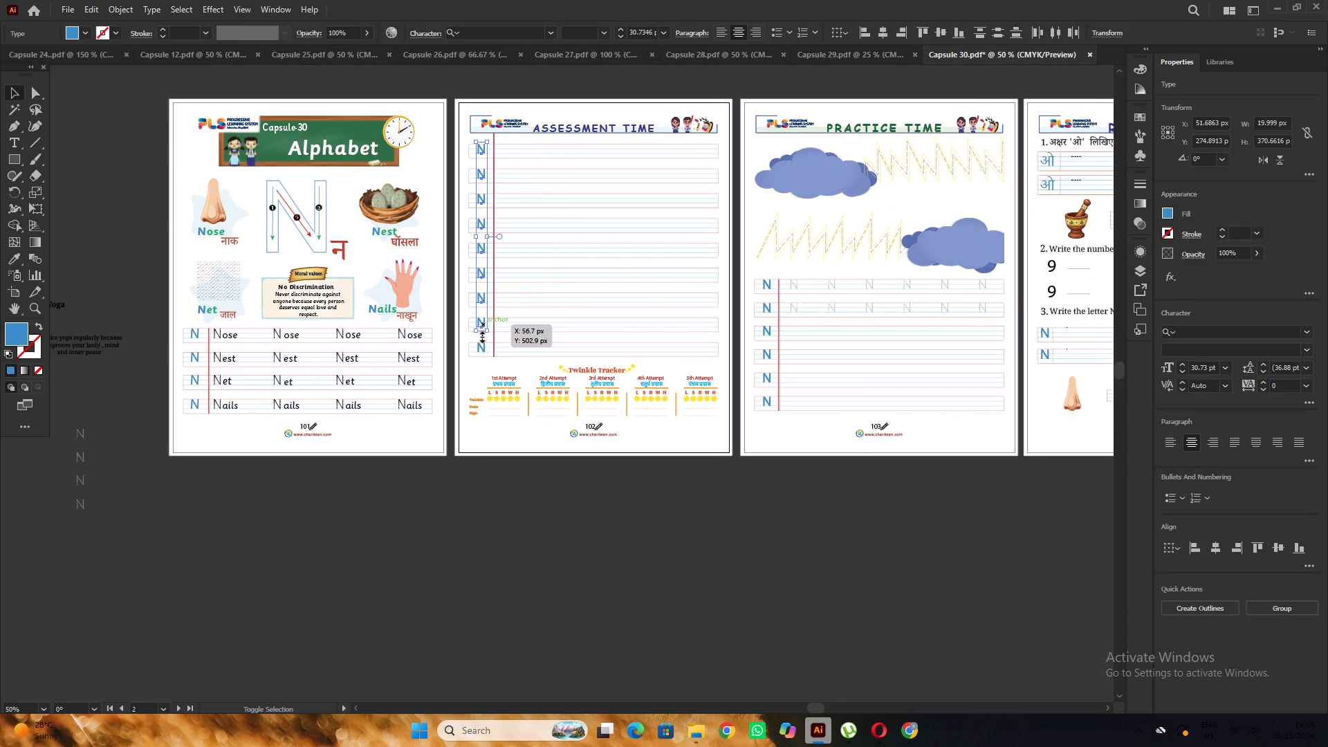
{"action": "left_click", "coordinate": [480, 351], "text": "shift"}
{"action": "scroll", "coordinate": [51, 362], "scroll_direction": "up", "scroll_amount": 5, "text": "alt"}
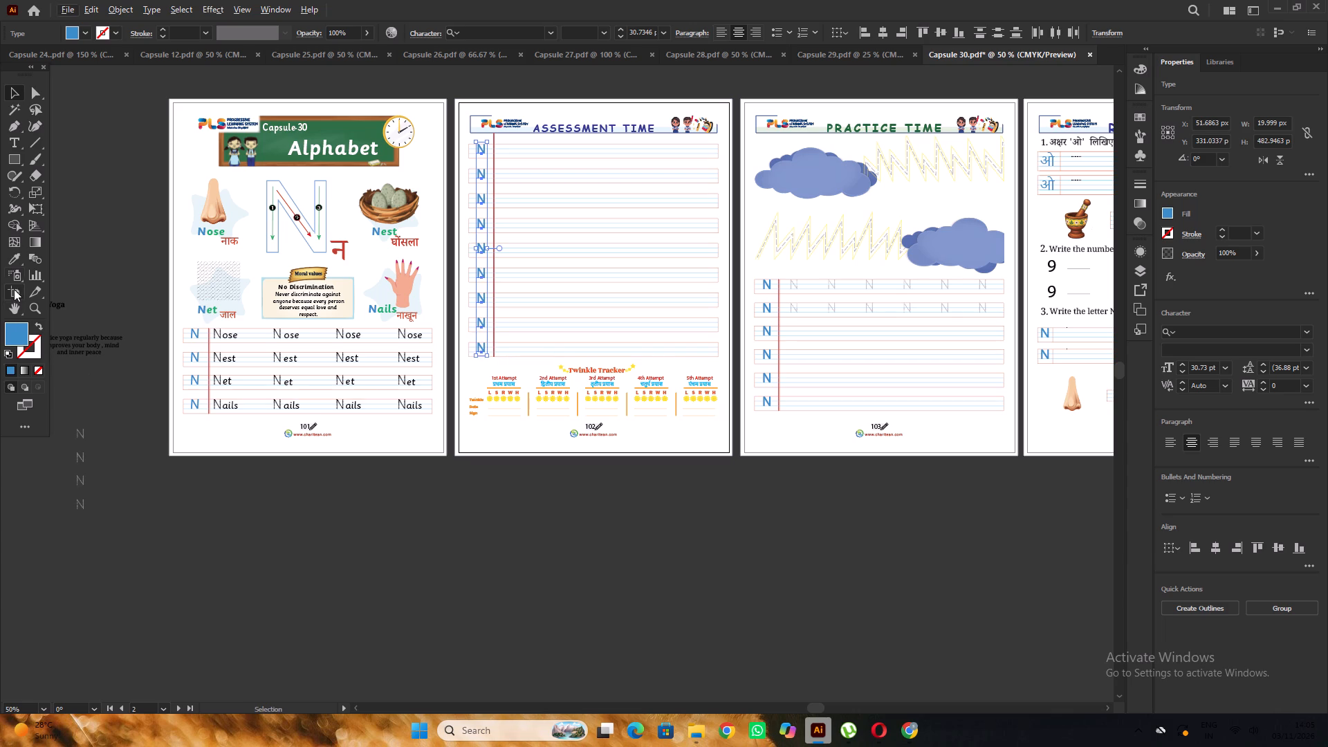
{"action": "left_click", "coordinate": [13, 259]}
{"action": "scroll", "coordinate": [147, 404], "scroll_direction": "up", "scroll_amount": 3, "text": "alt"}
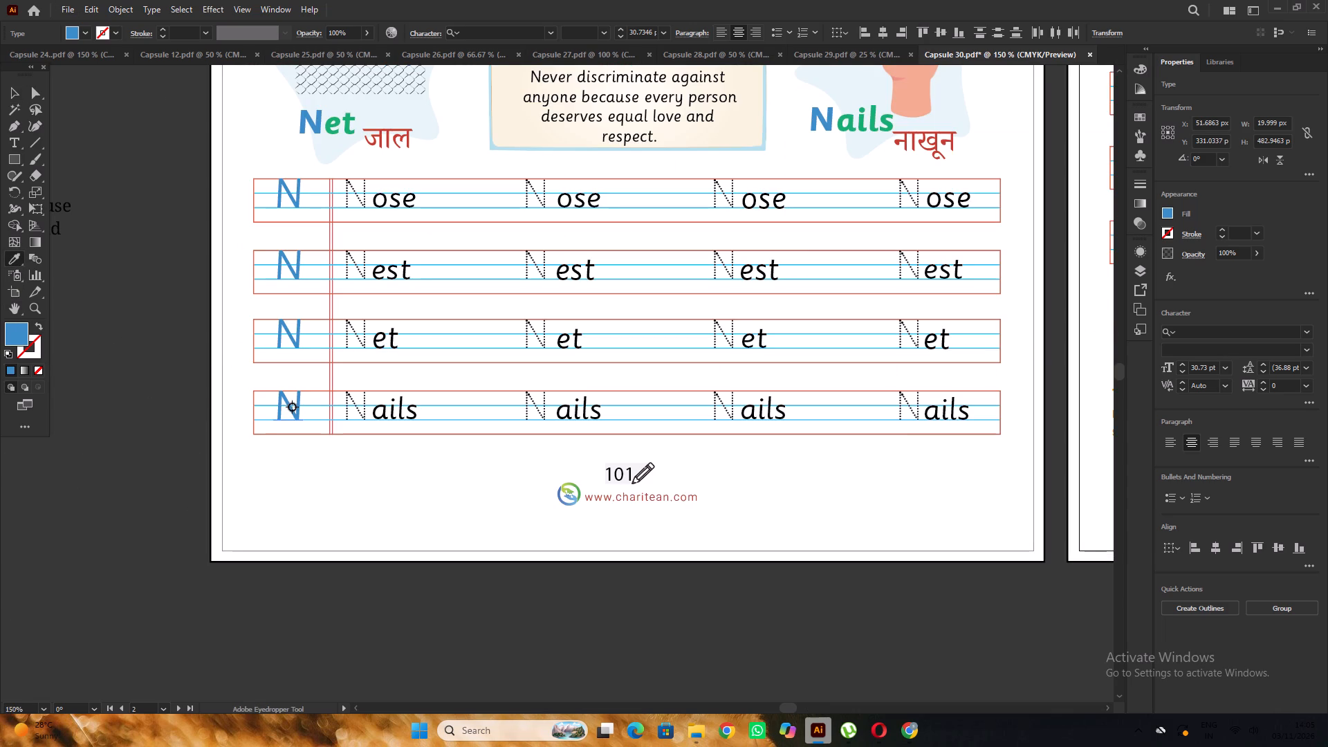
{"action": "left_click", "coordinate": [290, 408]}
{"action": "scroll", "coordinate": [275, 399], "scroll_direction": "down", "scroll_amount": 4, "text": "alt"}
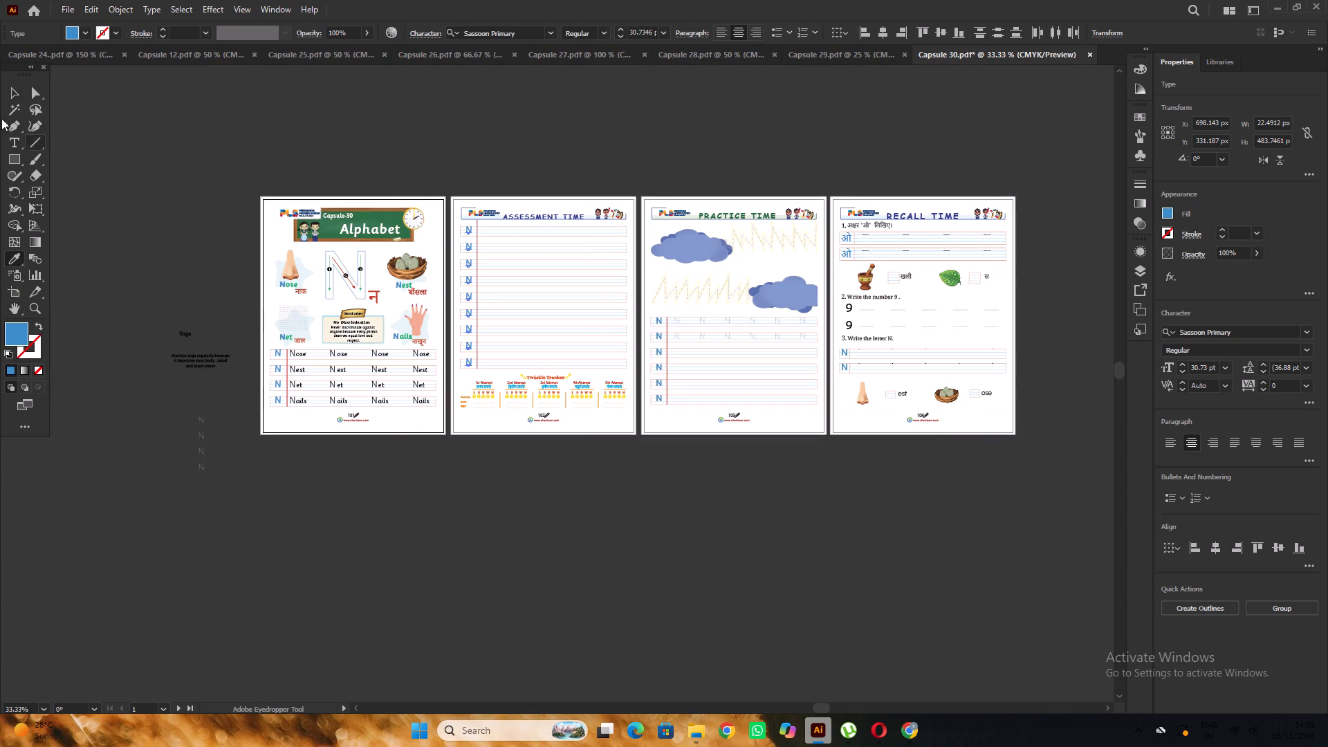
{"action": "left_click", "coordinate": [15, 98]}
{"action": "left_click", "coordinate": [140, 131]}
Apply the Assessment Time page's blue N type style to the six blue N letters on the Practice Time page with the Eyedropper.
{"action": "scroll", "coordinate": [508, 217], "scroll_direction": "up", "scroll_amount": 2, "text": "alt"}
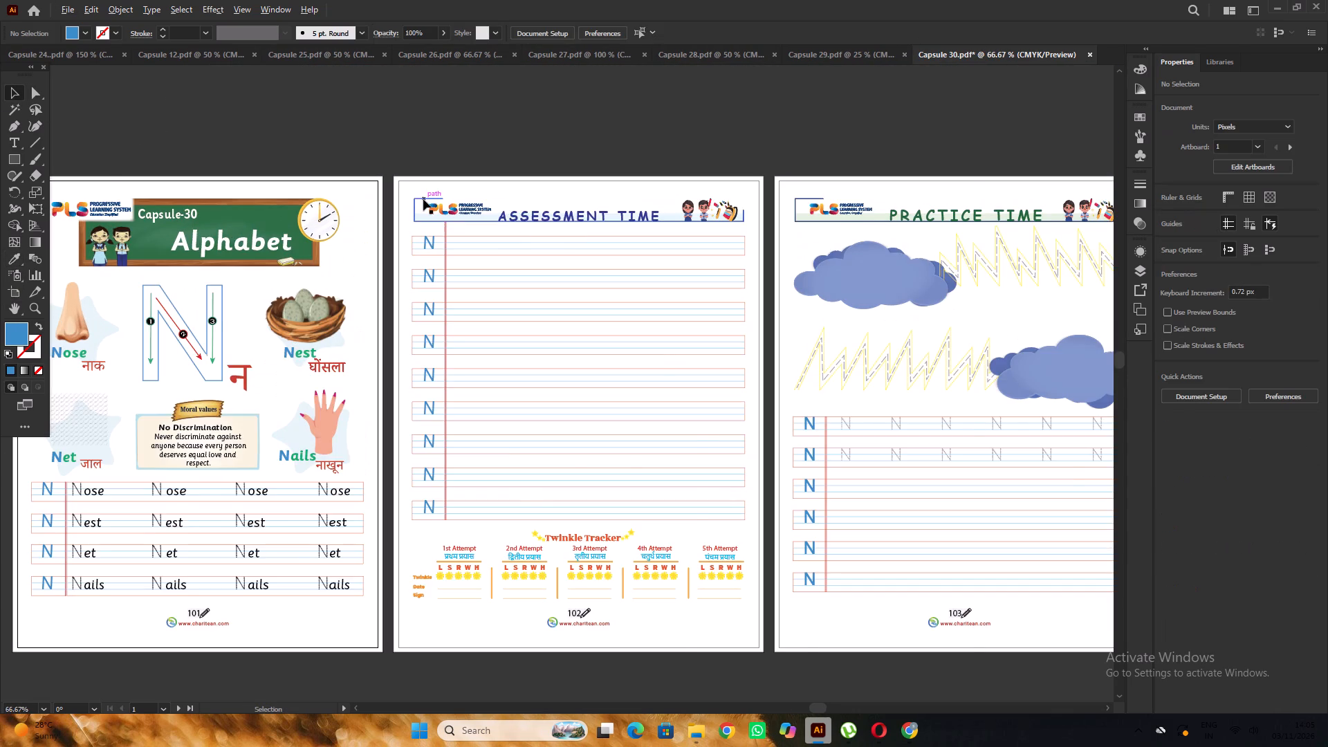
{"action": "scroll", "coordinate": [423, 199], "scroll_direction": "down", "scroll_amount": 3, "text": "alt"}
{"action": "scroll", "coordinate": [598, 277], "scroll_direction": "up", "scroll_amount": 3, "text": "alt"}
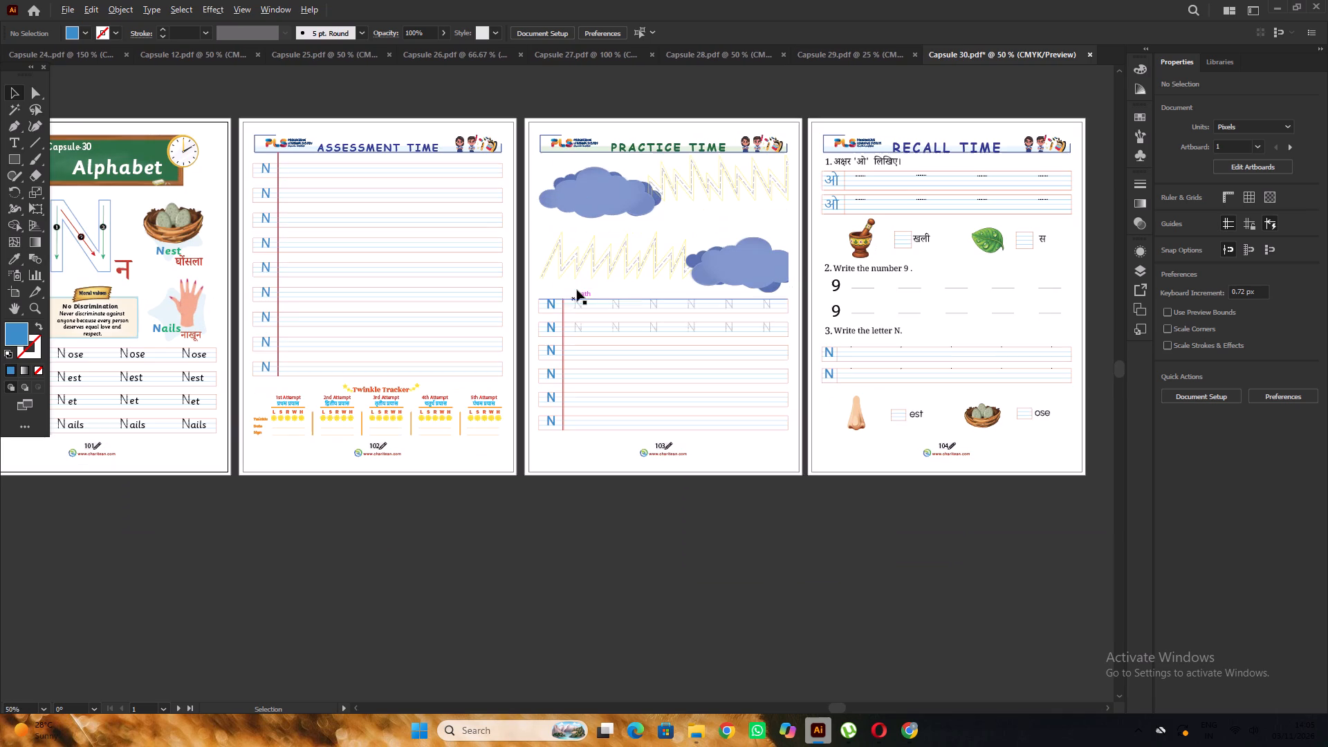
{"action": "left_click", "coordinate": [554, 305]}
{"action": "left_click", "coordinate": [555, 330], "text": "shift"}
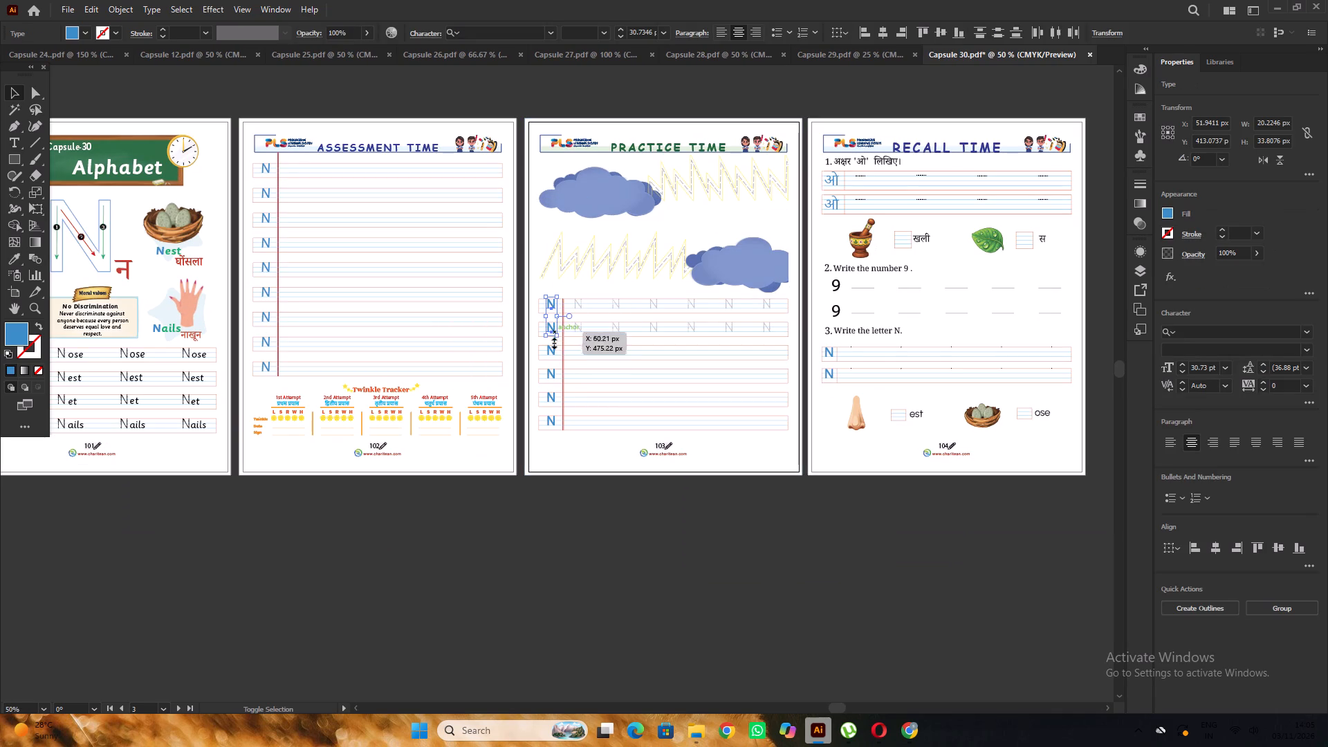
{"action": "left_click", "coordinate": [553, 356], "text": "shift"}
{"action": "left_click", "coordinate": [553, 373], "text": "shift"}
{"action": "left_click", "coordinate": [552, 398], "text": "shift"}
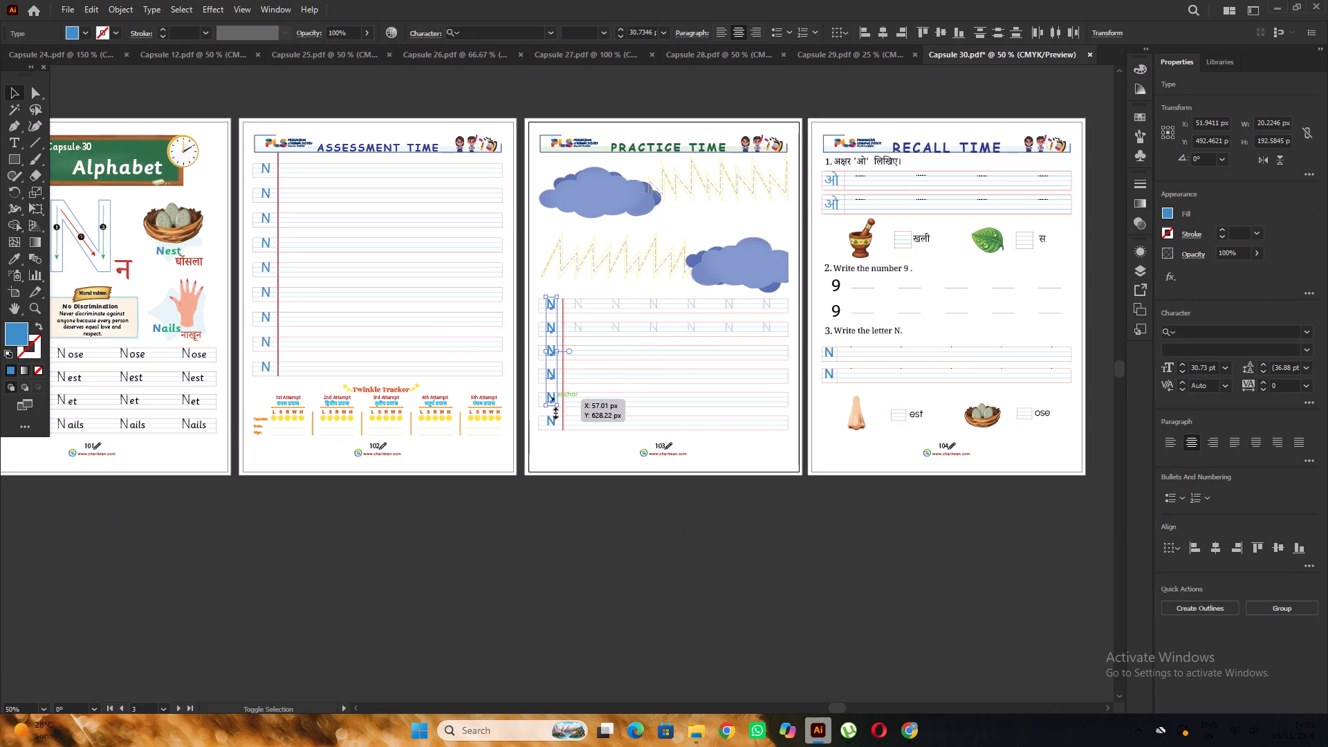
{"action": "left_click", "coordinate": [553, 422], "text": "shift"}
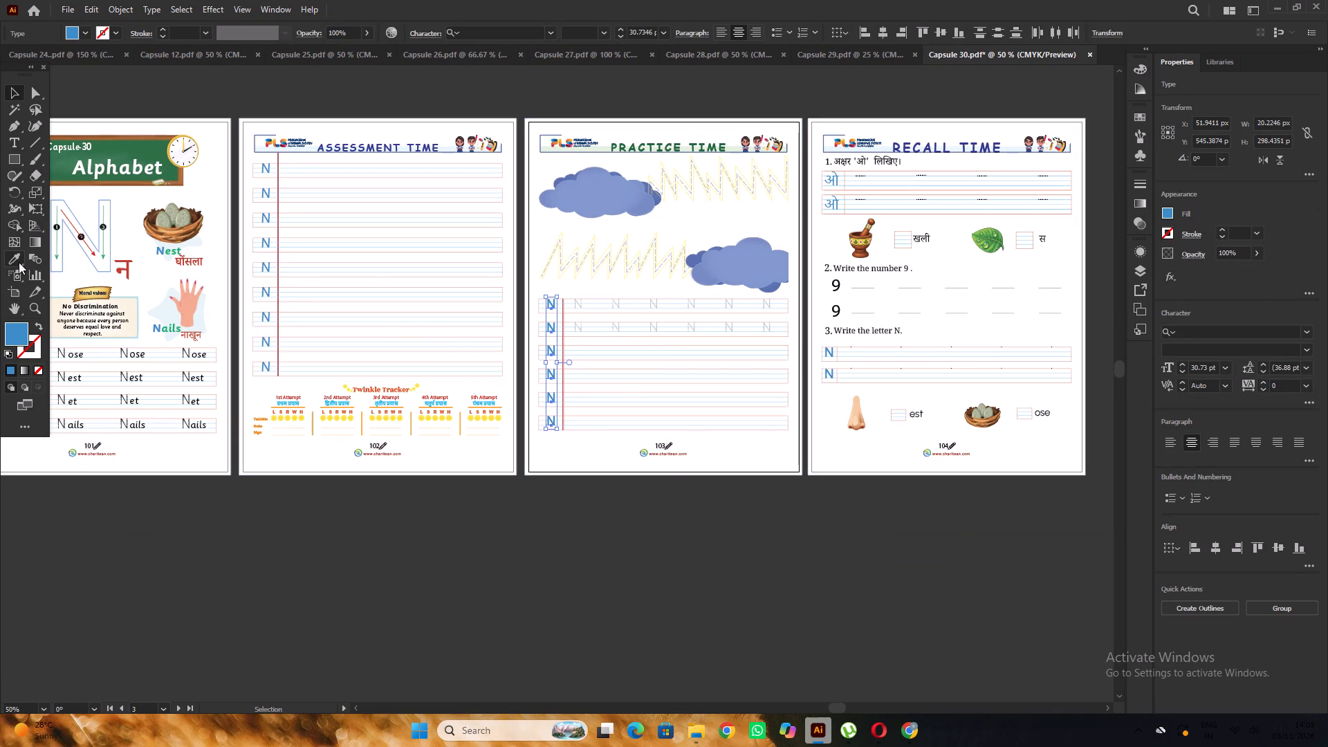
{"action": "left_click", "coordinate": [19, 262]}
{"action": "scroll", "coordinate": [178, 353], "scroll_direction": "up", "scroll_amount": 5, "text": "alt"}
{"action": "scroll", "coordinate": [611, 441], "scroll_direction": "up", "scroll_amount": 1, "text": "alt"}
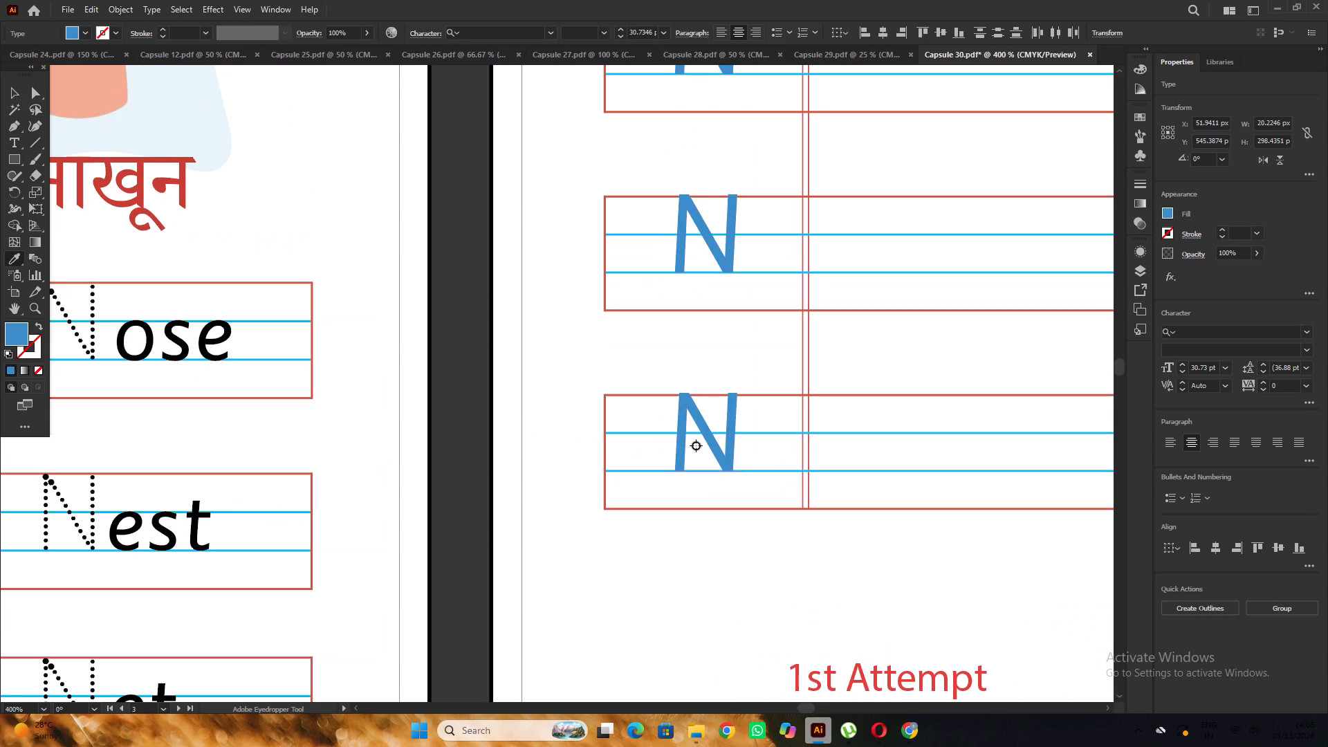
{"action": "left_click", "coordinate": [682, 441]}
{"action": "scroll", "coordinate": [492, 356], "scroll_direction": "down", "scroll_amount": 6, "text": "alt"}
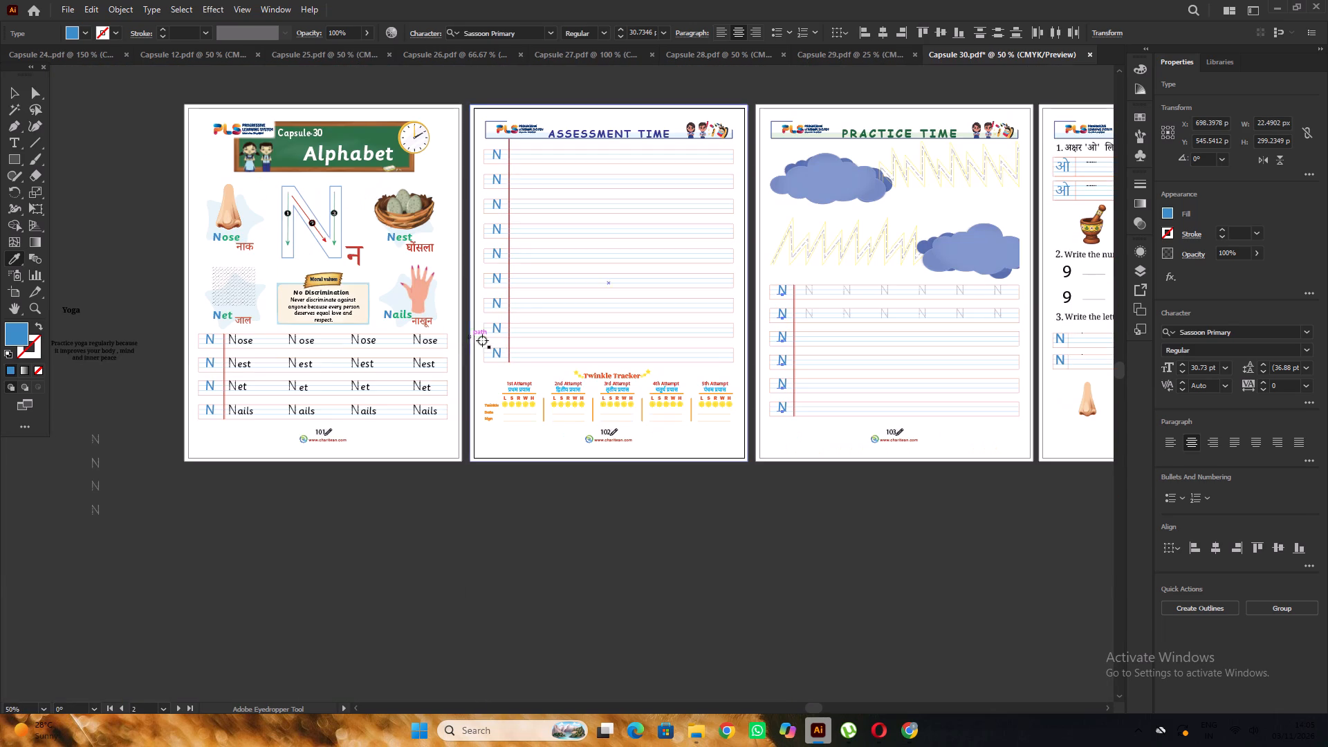
{"action": "left_click", "coordinate": [12, 93]}
{"action": "left_click", "coordinate": [56, 107]}
Delete the twelve dashed grey N letters from the first two writing rows of the Practice Time page.
{"action": "key", "text": "space"}
{"action": "key", "text": "space"}
{"action": "key", "text": "space"}
{"action": "key", "text": "space"}
{"action": "key", "text": "space"}
{"action": "key", "text": "space"}
{"action": "key", "text": "space"}
{"action": "key", "text": "space"}
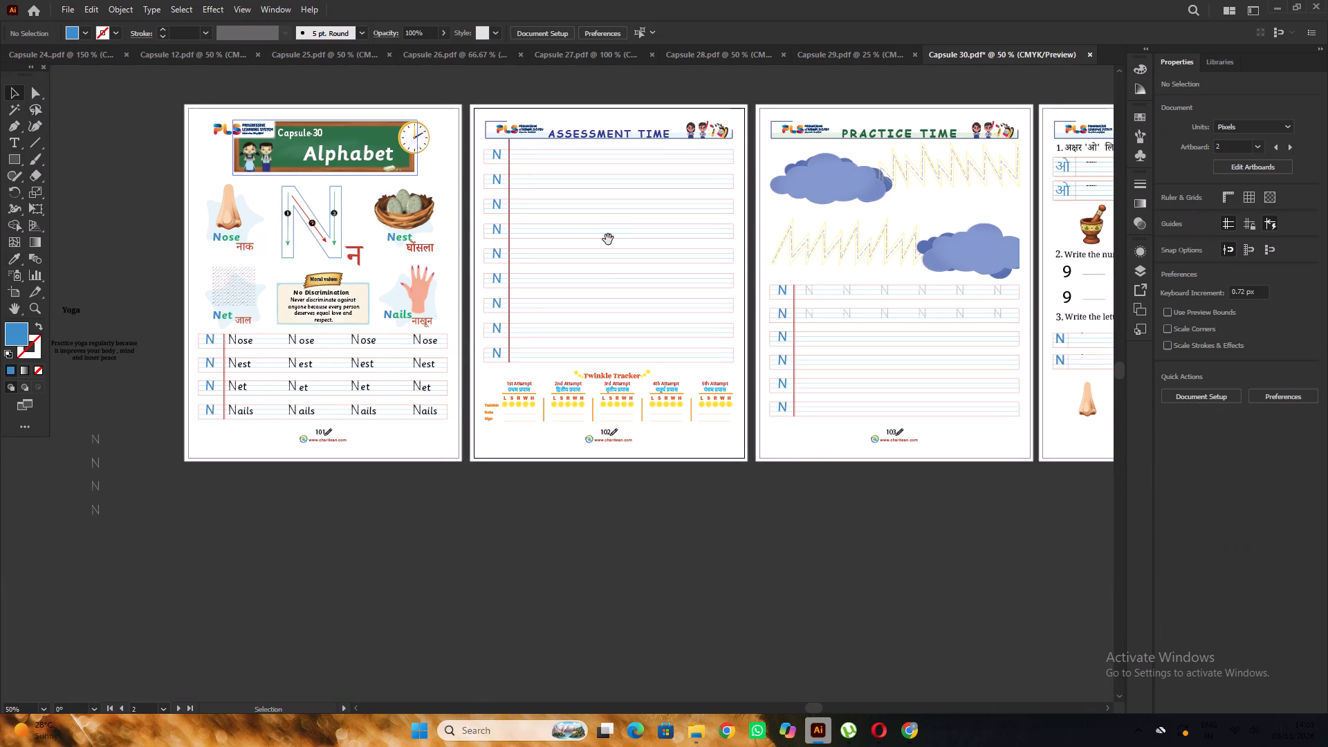
{"action": "left_click_drag", "start_coordinate": [596, 237], "coordinate": [311, 224]}
{"action": "left_click", "coordinate": [768, 499]}
{"action": "key", "text": "space"}
{"action": "left_click_drag", "start_coordinate": [833, 499], "coordinate": [702, 526]}
{"action": "left_click", "coordinate": [748, 522]}
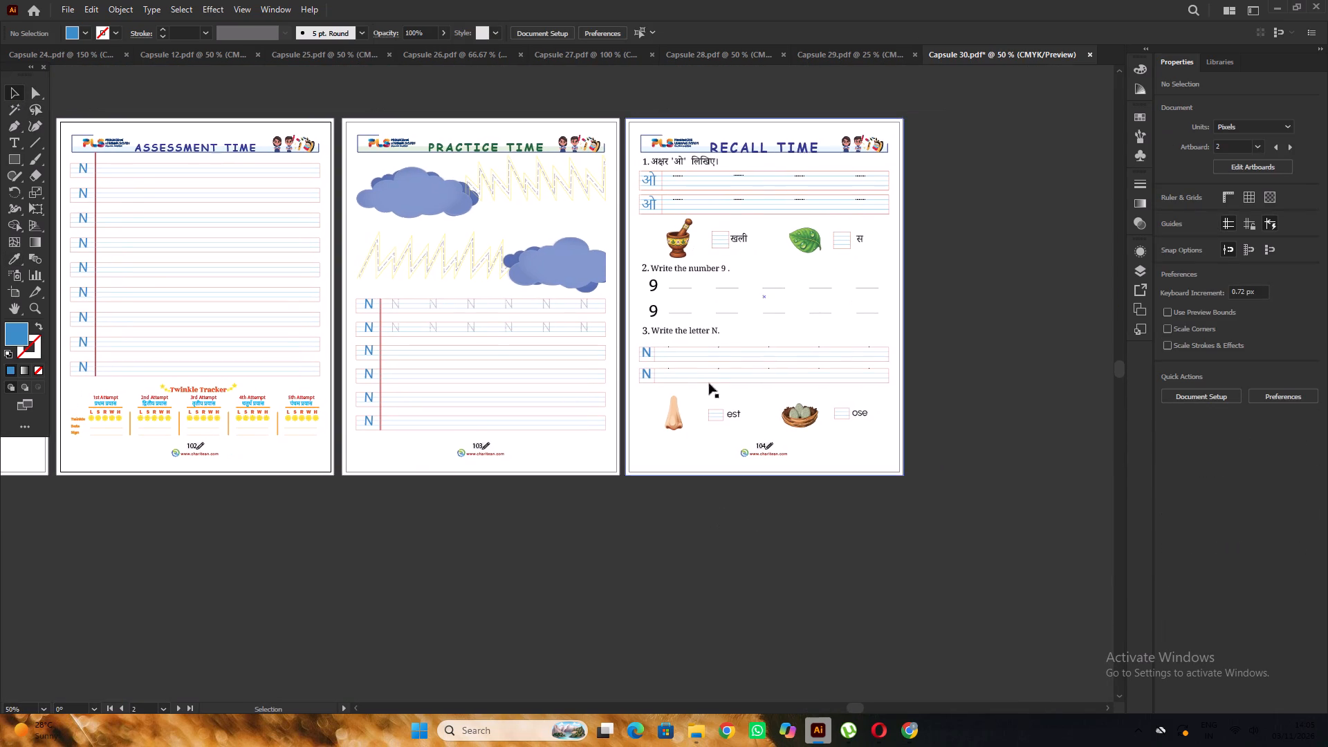
{"action": "scroll", "coordinate": [699, 353], "scroll_direction": "up", "scroll_amount": 2, "text": "alt"}
{"action": "scroll", "coordinate": [692, 353], "scroll_direction": "down", "scroll_amount": 2, "text": "alt"}
{"action": "scroll", "coordinate": [534, 344], "scroll_direction": "up", "scroll_amount": 4, "text": "alt"}
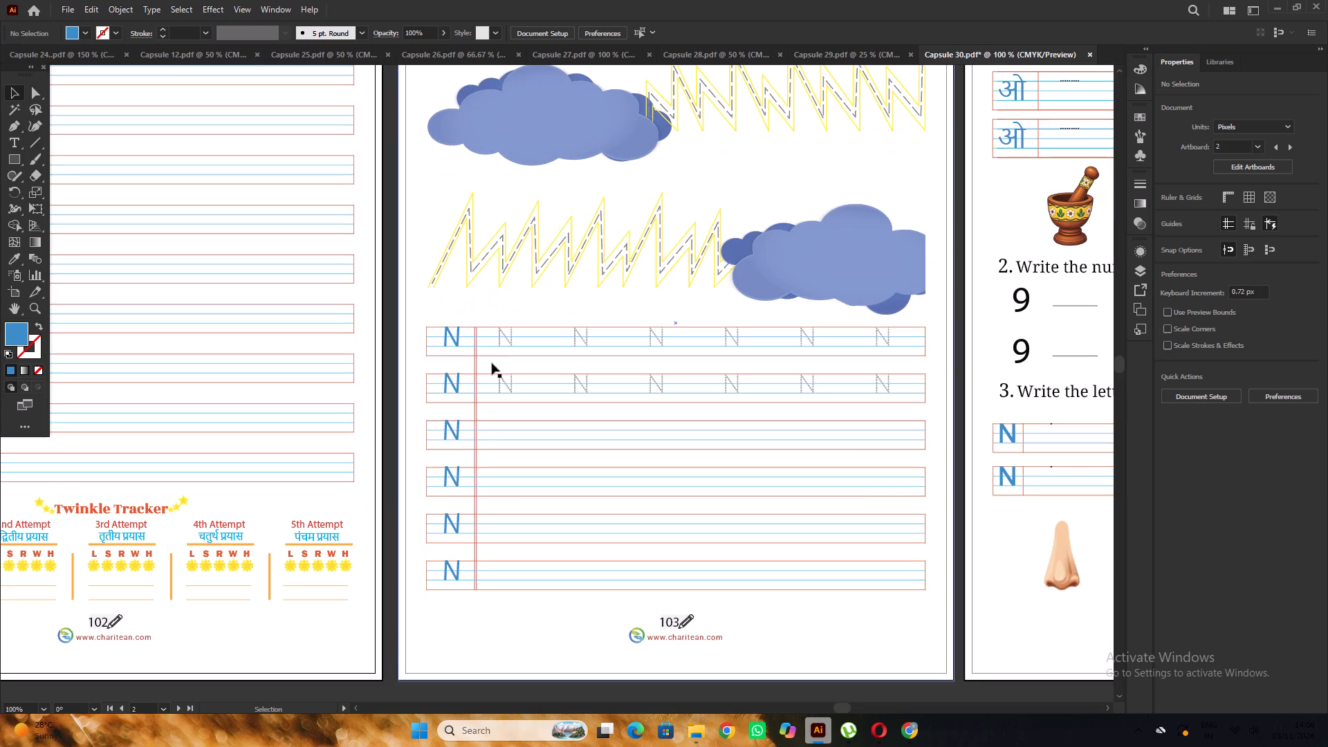
{"action": "left_click", "coordinate": [506, 342]}
{"action": "left_click", "coordinate": [508, 387], "text": "shift"}
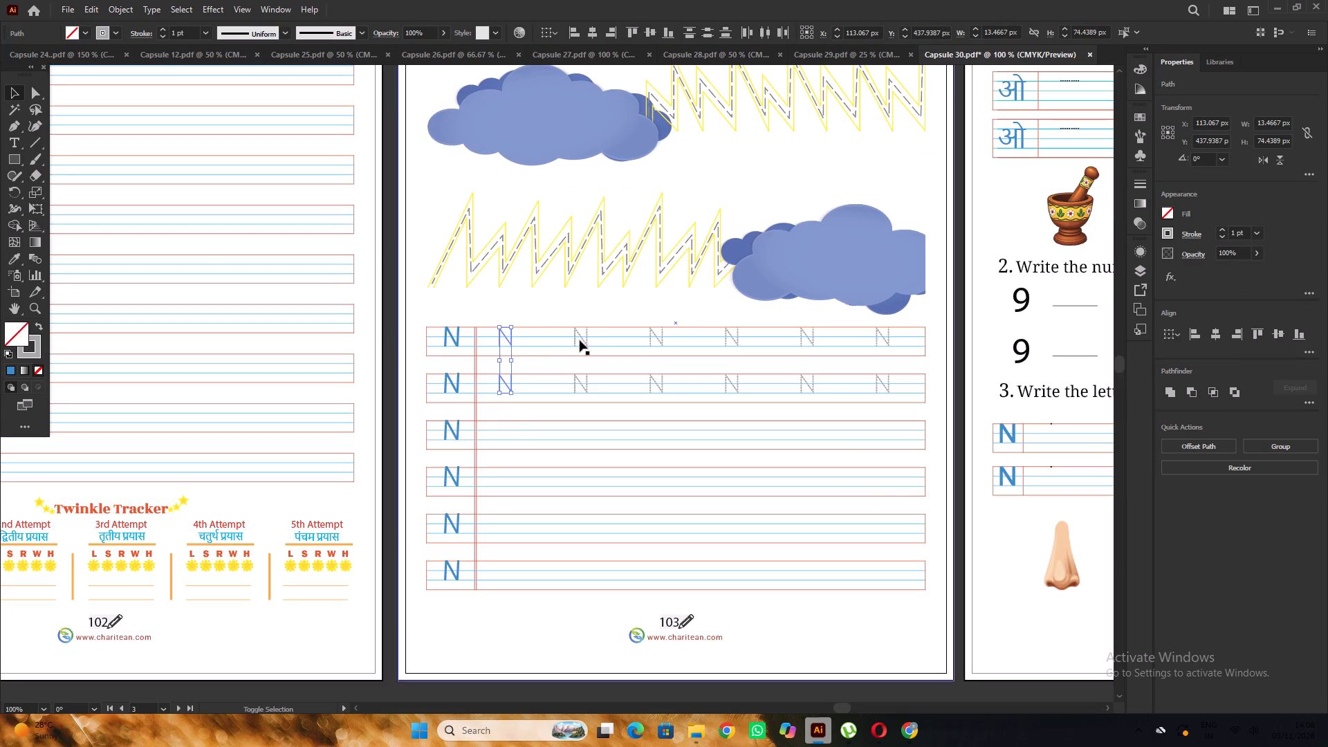
{"action": "left_click", "coordinate": [582, 340], "text": "shift"}
{"action": "left_click", "coordinate": [582, 384], "text": "shift"}
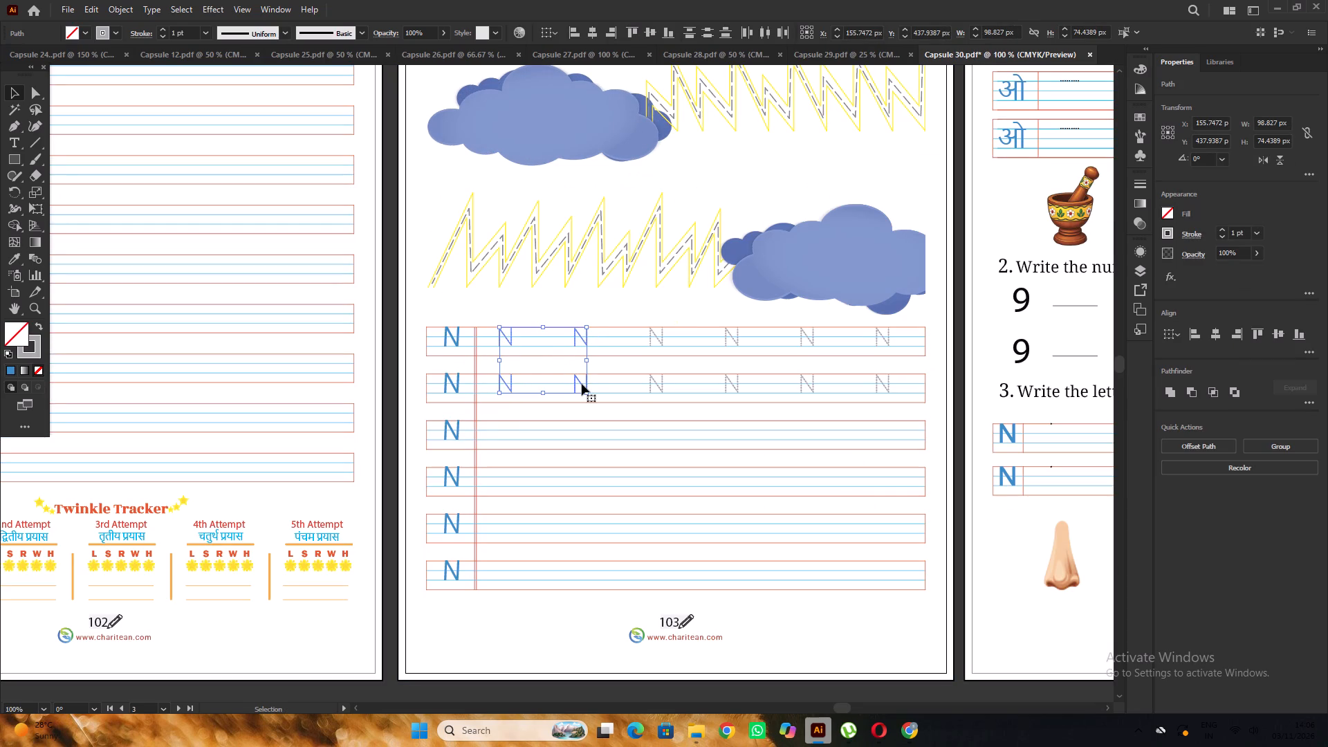
{"action": "left_click", "coordinate": [657, 340], "text": "shift"}
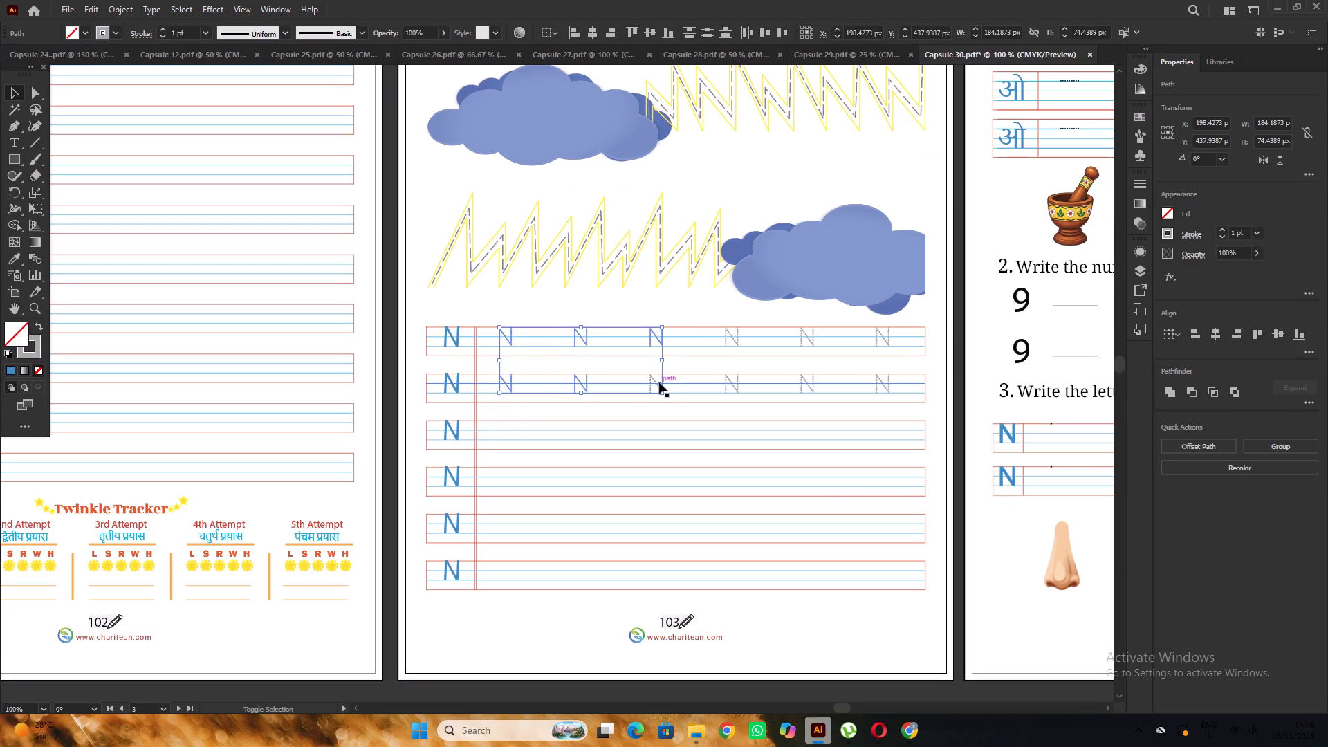
{"action": "left_click", "coordinate": [656, 385], "text": "shift"}
{"action": "key", "text": "Delete"}
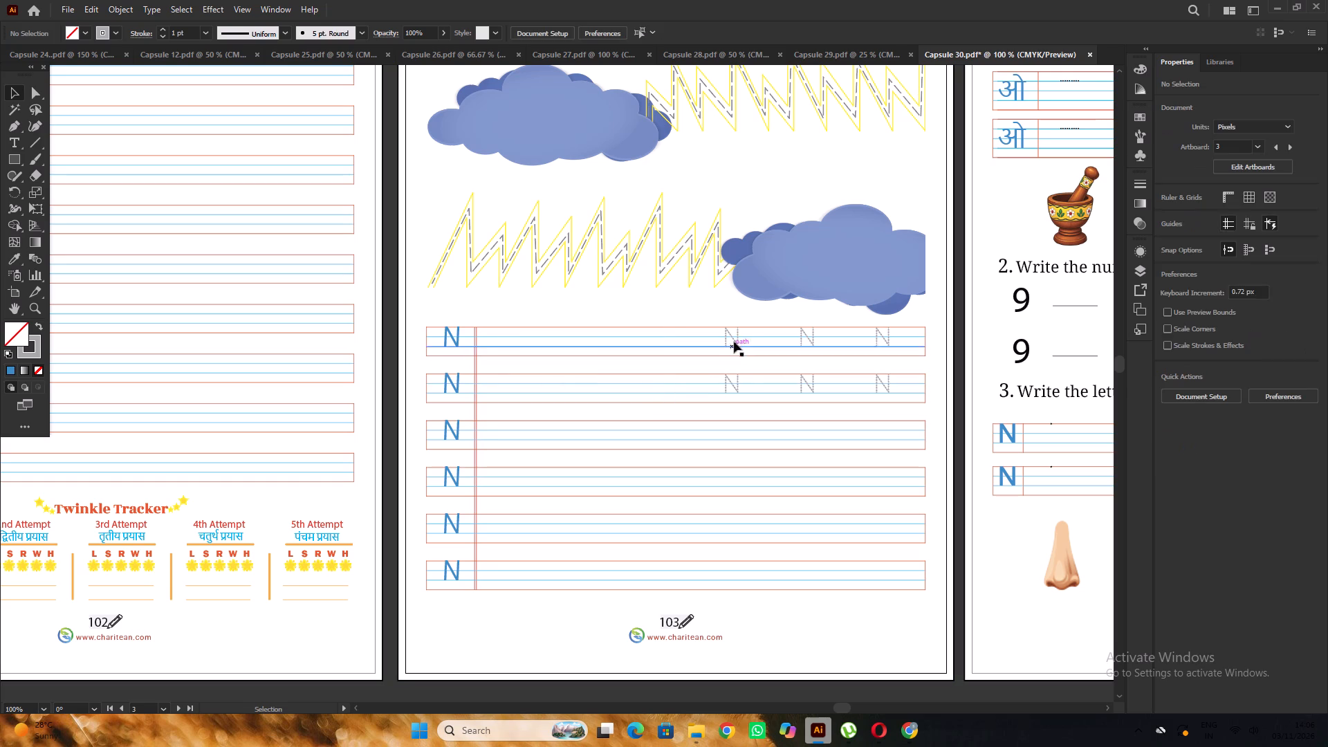
{"action": "left_click", "coordinate": [735, 340]}
{"action": "key", "text": "Delete"}
{"action": "left_click", "coordinate": [730, 385]}
{"action": "key", "text": "Delete"}
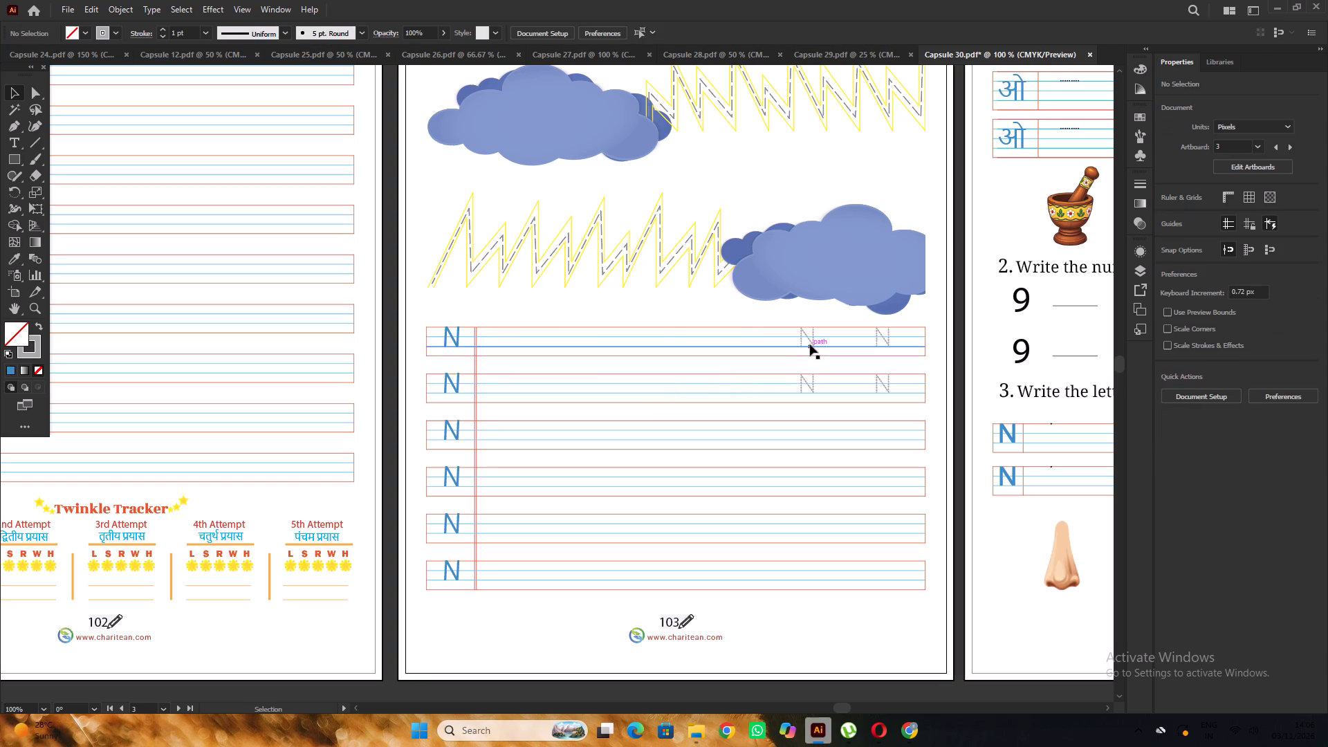
{"action": "left_click", "coordinate": [811, 341]}
{"action": "key", "text": "Delete"}
{"action": "left_click", "coordinate": [883, 340]}
{"action": "key", "text": "Delete"}
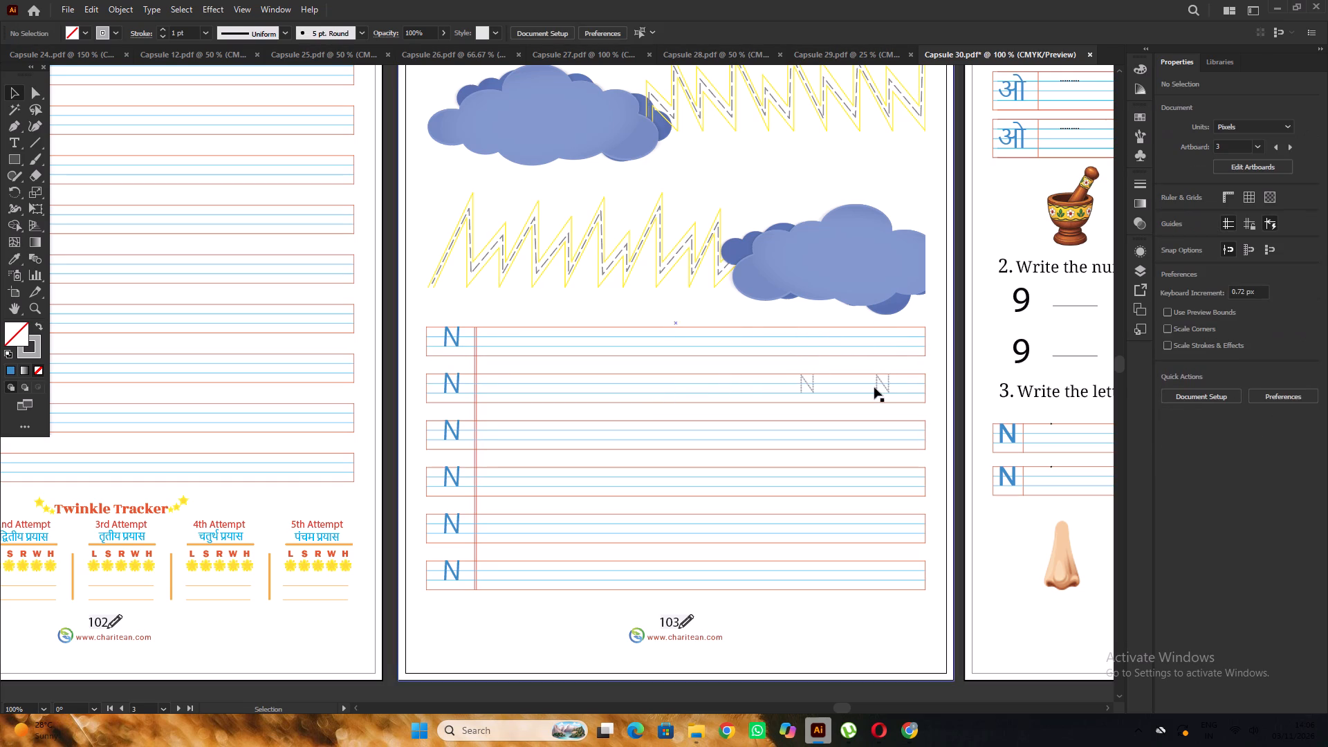
{"action": "left_click", "coordinate": [883, 383]}
{"action": "key", "text": "Delete"}
{"action": "left_click", "coordinate": [813, 388]}
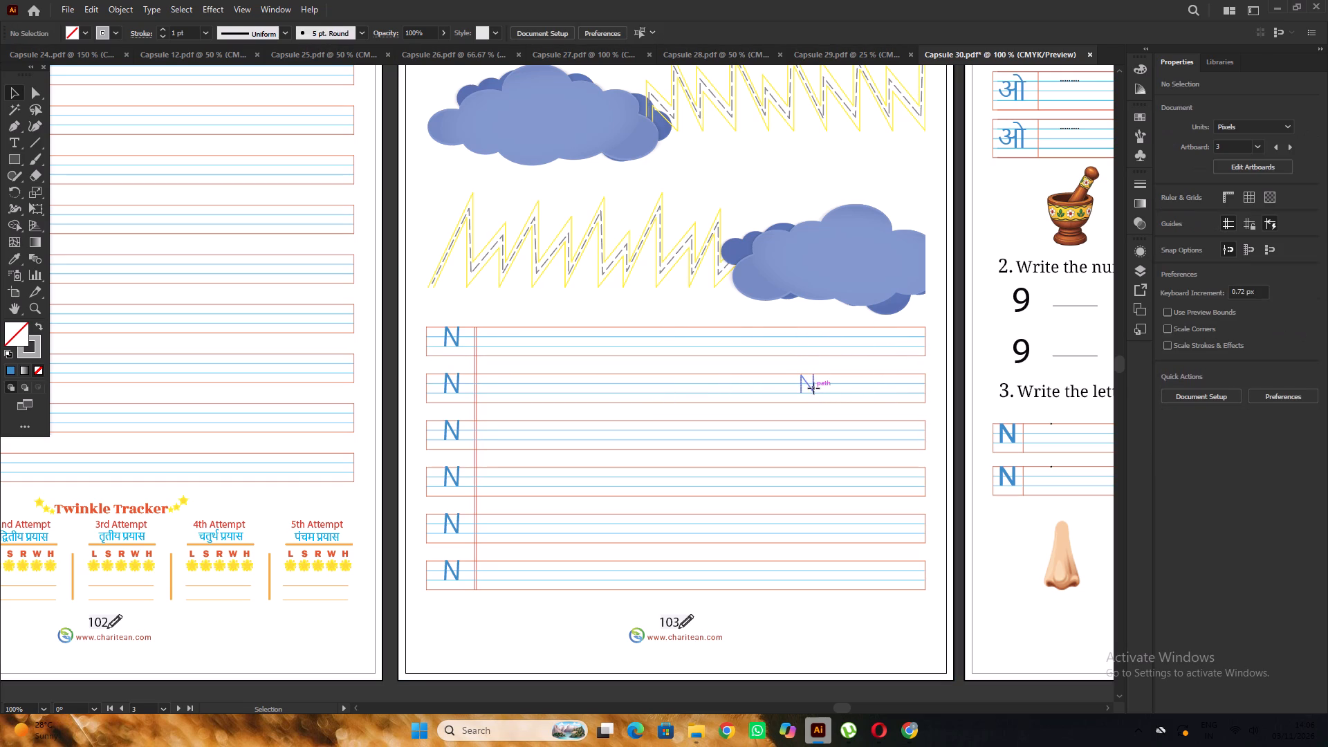
{"action": "key", "text": "Delete"}
Undo the accidental shift of the Practice Time page's background rectangle and lock that rectangle.
{"action": "left_click_drag", "start_coordinate": [935, 340], "coordinate": [933, 358]}
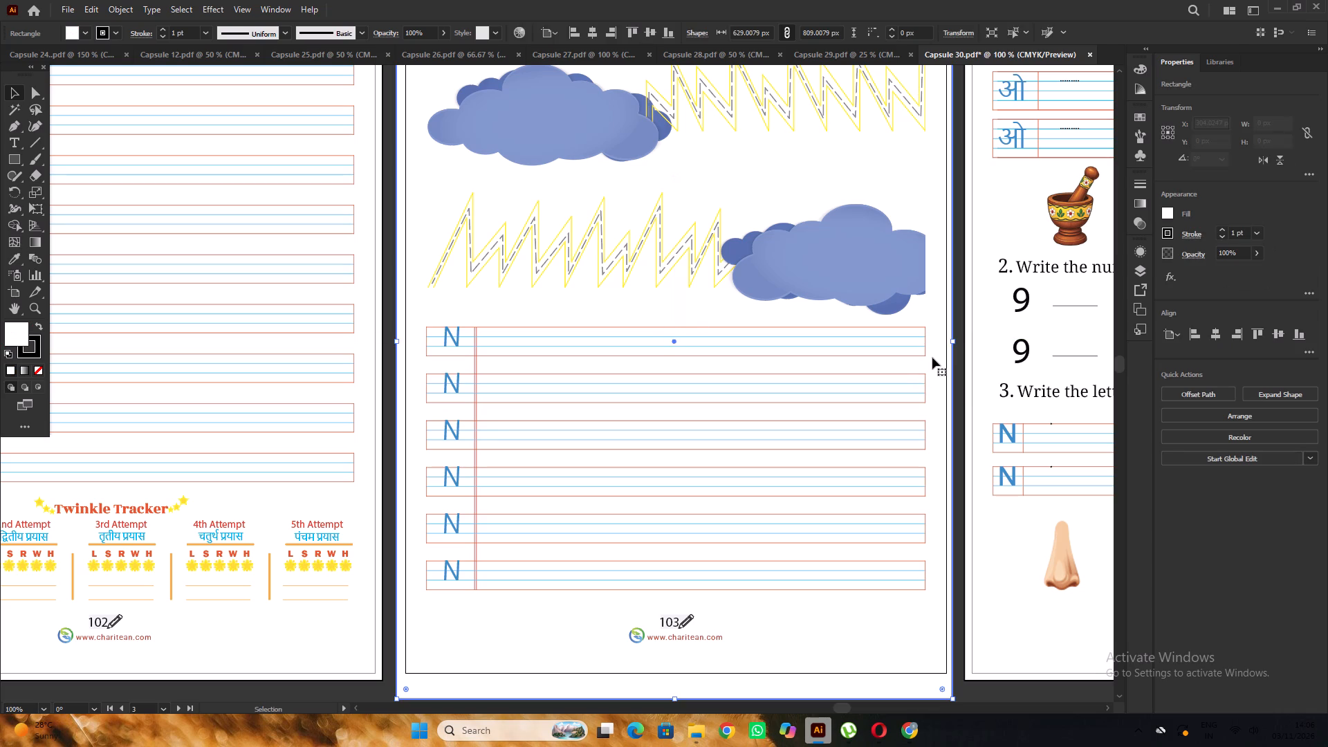
{"action": "key", "text": "ctrl+z"}
{"action": "scroll", "coordinate": [757, 326], "scroll_direction": "down", "scroll_amount": 1, "text": "alt"}
{"action": "key", "text": "ctrl+2"}
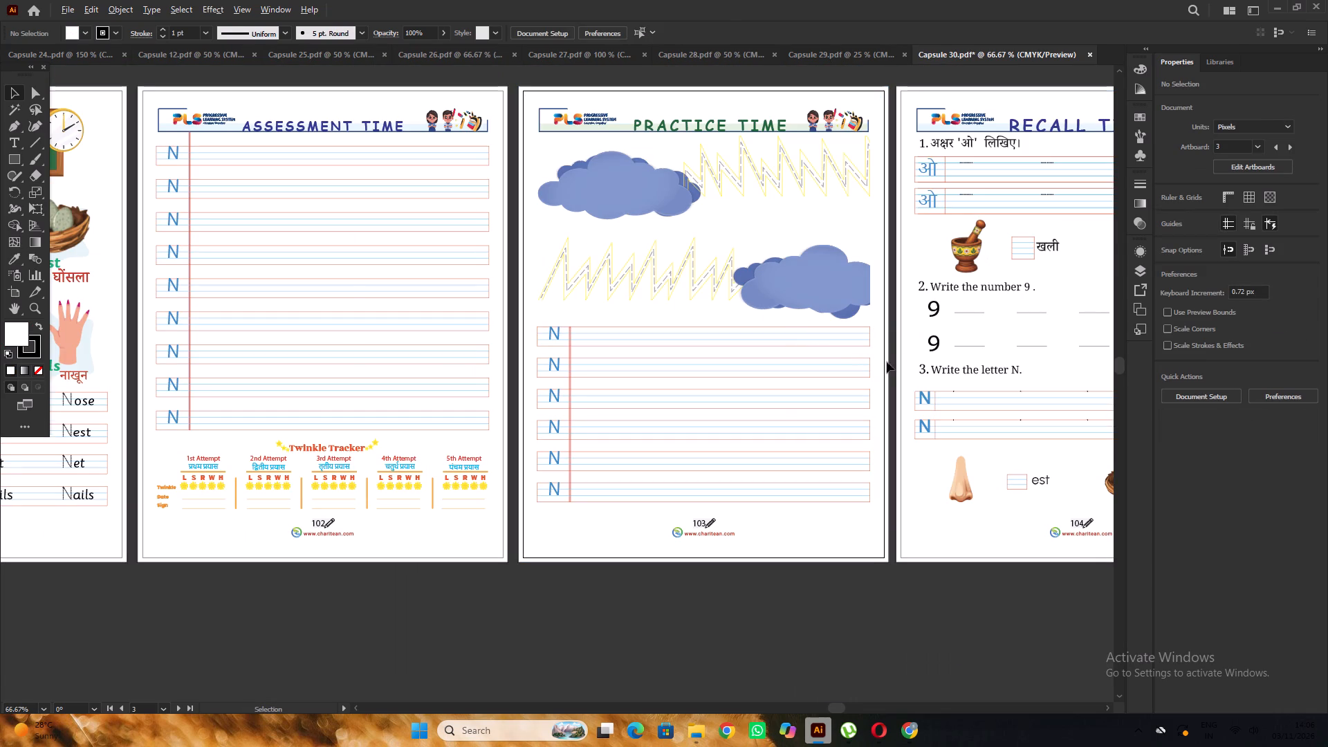
Select and lock the writing-line group of the six N rows on the Practice Time page.
{"action": "left_click_drag", "start_coordinate": [878, 328], "coordinate": [862, 506]}
{"action": "key", "text": "ctrl+2"}
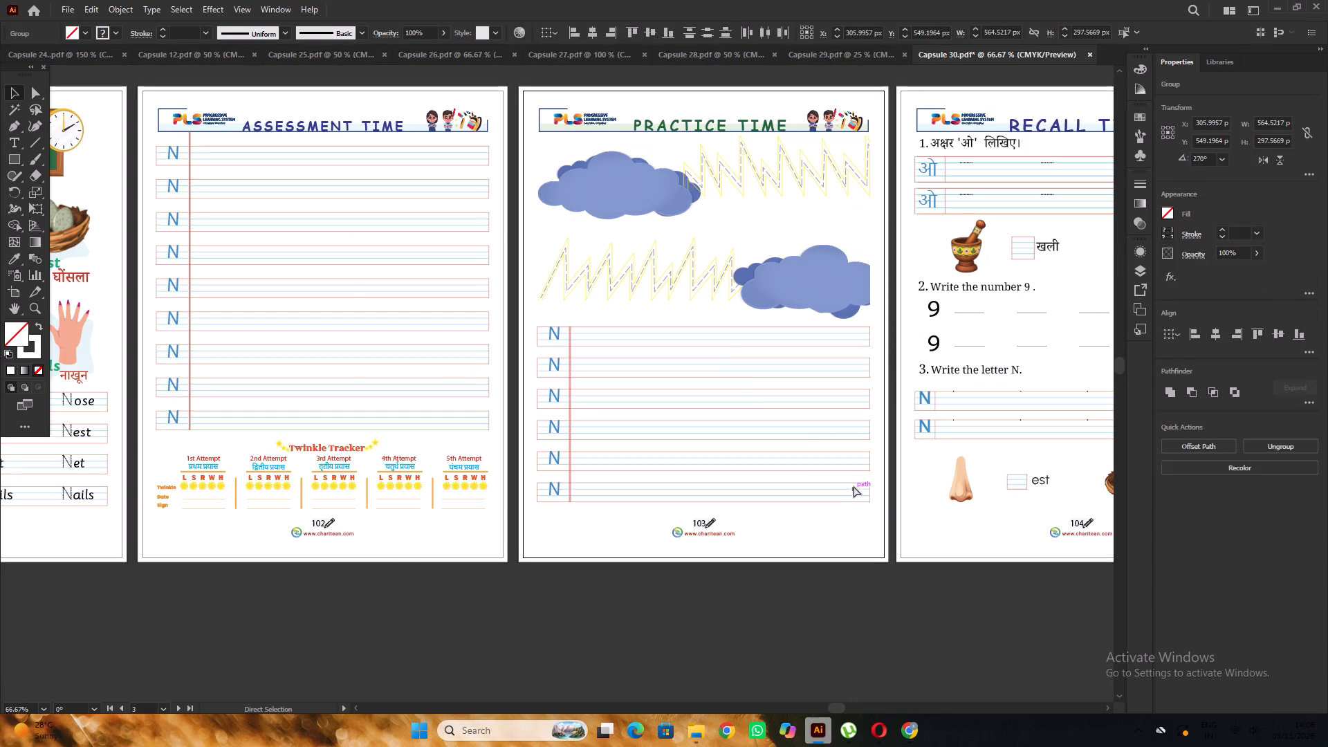
Copy a dotted N from the Alphabet page's Nose row onto the start of the Practice Time page's first writing row.
{"action": "scroll", "coordinate": [688, 345], "scroll_direction": "down", "scroll_amount": 2, "text": "alt"}
{"action": "scroll", "coordinate": [323, 375], "scroll_direction": "up", "scroll_amount": 3, "text": "alt"}
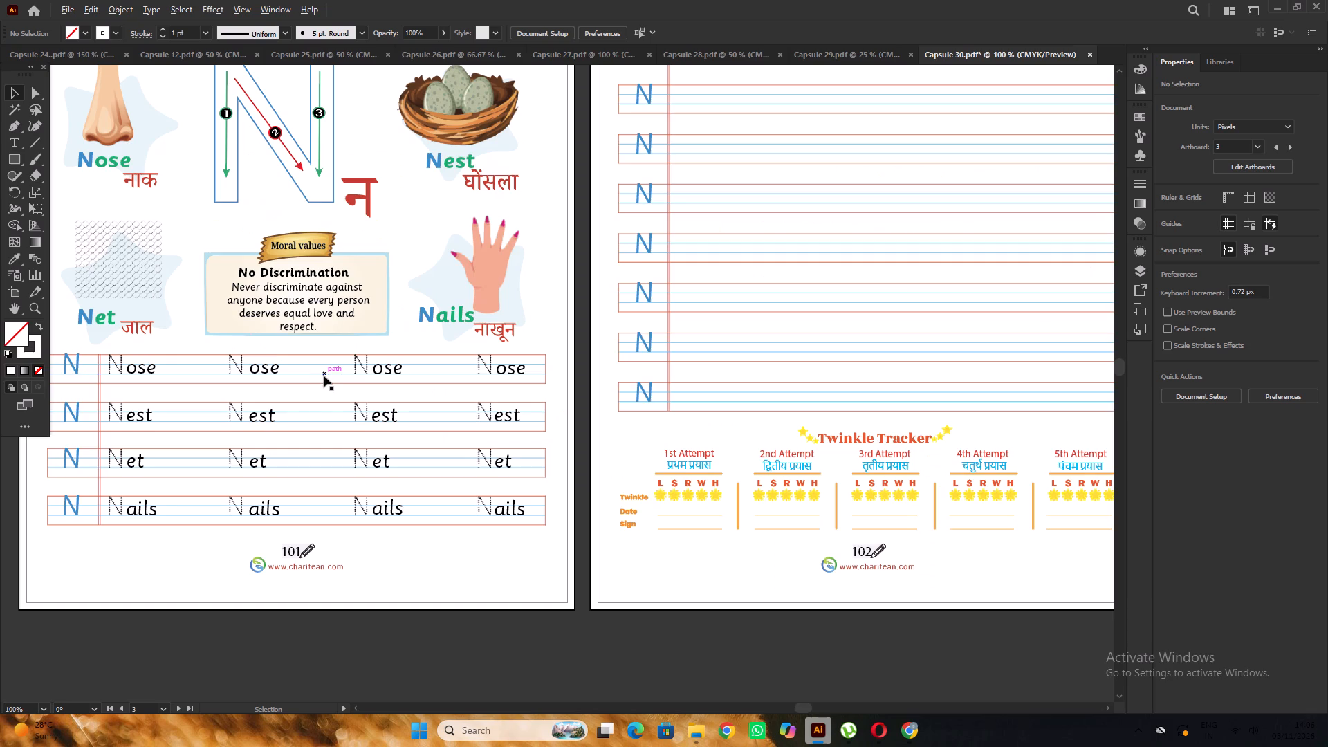
{"action": "scroll", "coordinate": [347, 365], "scroll_direction": "down", "scroll_amount": 2, "text": "alt"}
{"action": "left_click_drag", "start_coordinate": [354, 366], "coordinate": [833, 324]}
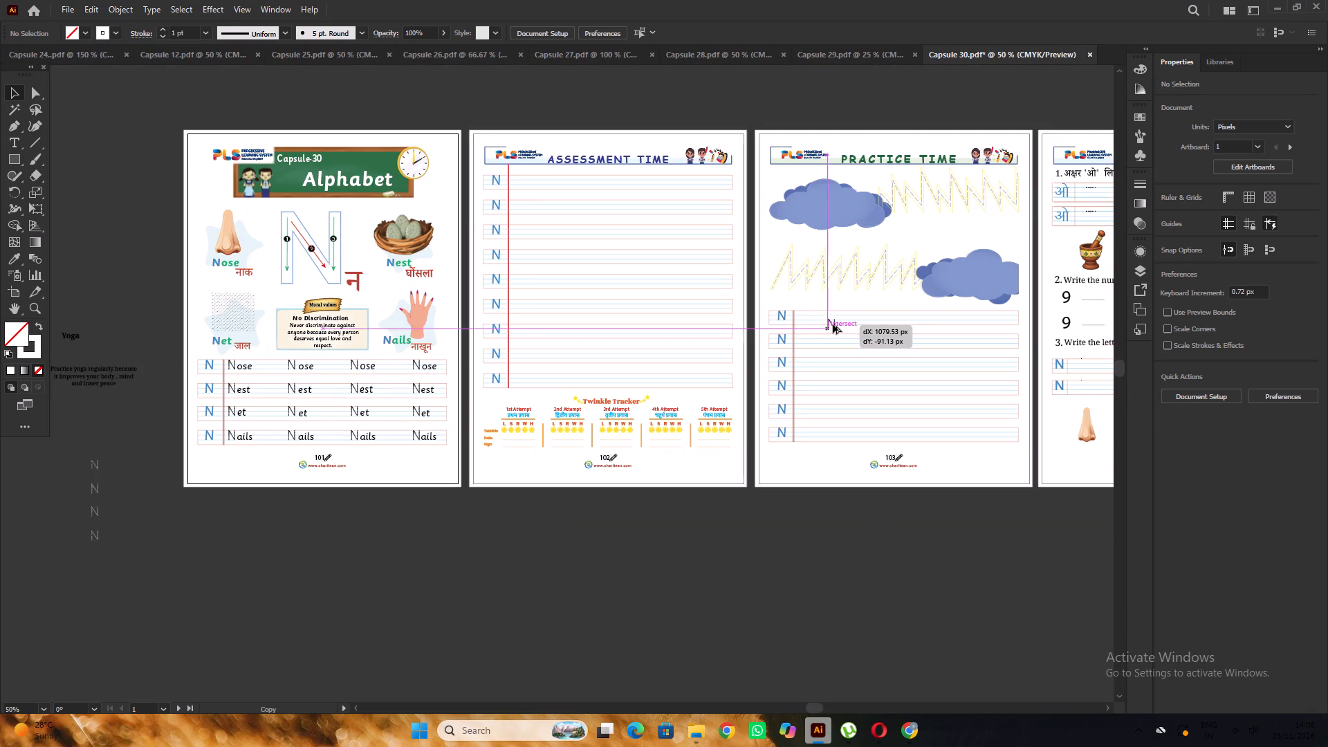
{"action": "left_click_drag", "start_coordinate": [833, 324], "coordinate": [833, 323]}
{"action": "scroll", "coordinate": [838, 331], "scroll_direction": "up", "scroll_amount": 2, "text": "alt"}
{"action": "key", "text": "space"}
{"action": "left_click_drag", "start_coordinate": [880, 344], "coordinate": [567, 412]}
{"action": "scroll", "coordinate": [496, 386], "scroll_direction": "up", "scroll_amount": 3, "text": "alt"}
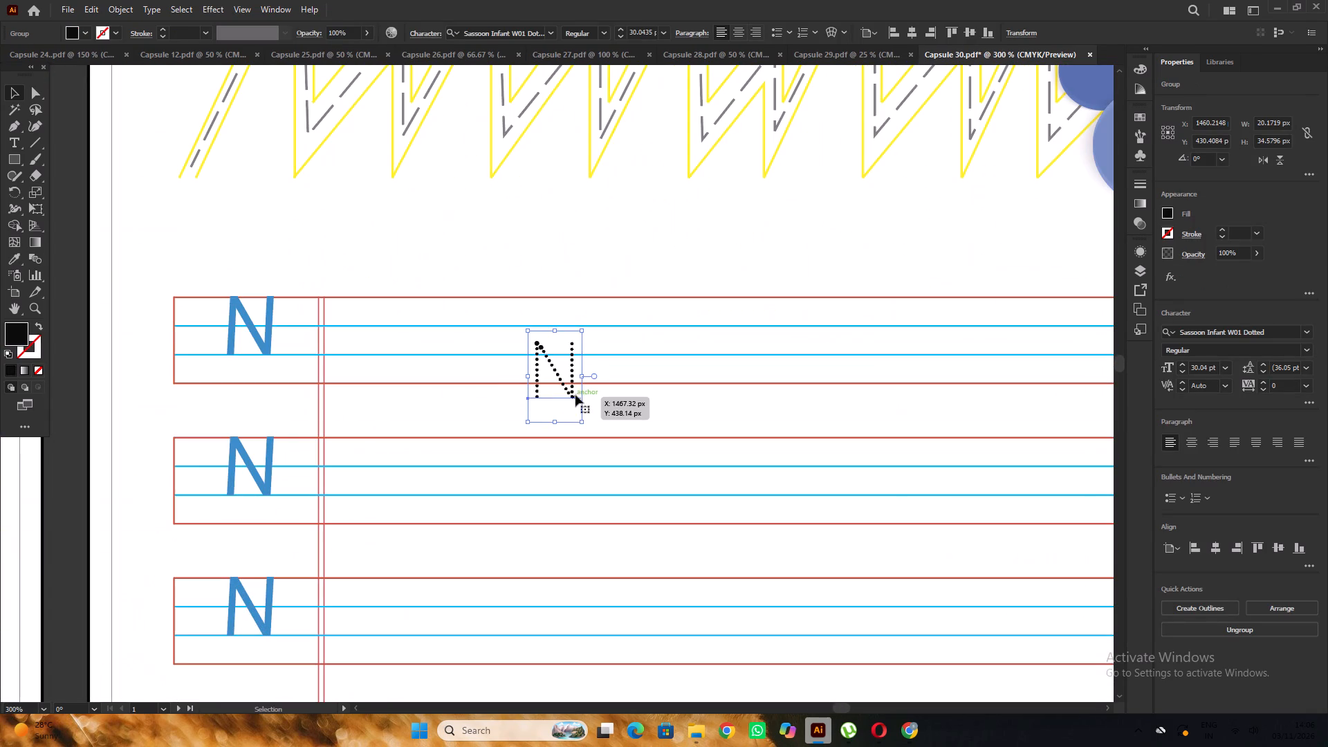
{"action": "left_click_drag", "start_coordinate": [562, 386], "coordinate": [411, 342]}
{"action": "scroll", "coordinate": [411, 342], "scroll_direction": "down", "scroll_amount": 2, "text": "alt"}
Duplicate the dotted N at equal intervals along the first writing row, making six dotted letters.
{"action": "left_click_drag", "start_coordinate": [411, 342], "coordinate": [500, 350], "text": "alt"}
{"action": "key", "text": "ctrl+d"}
{"action": "key", "text": "ctrl+d"}
{"action": "key", "text": "ctrl+d"}
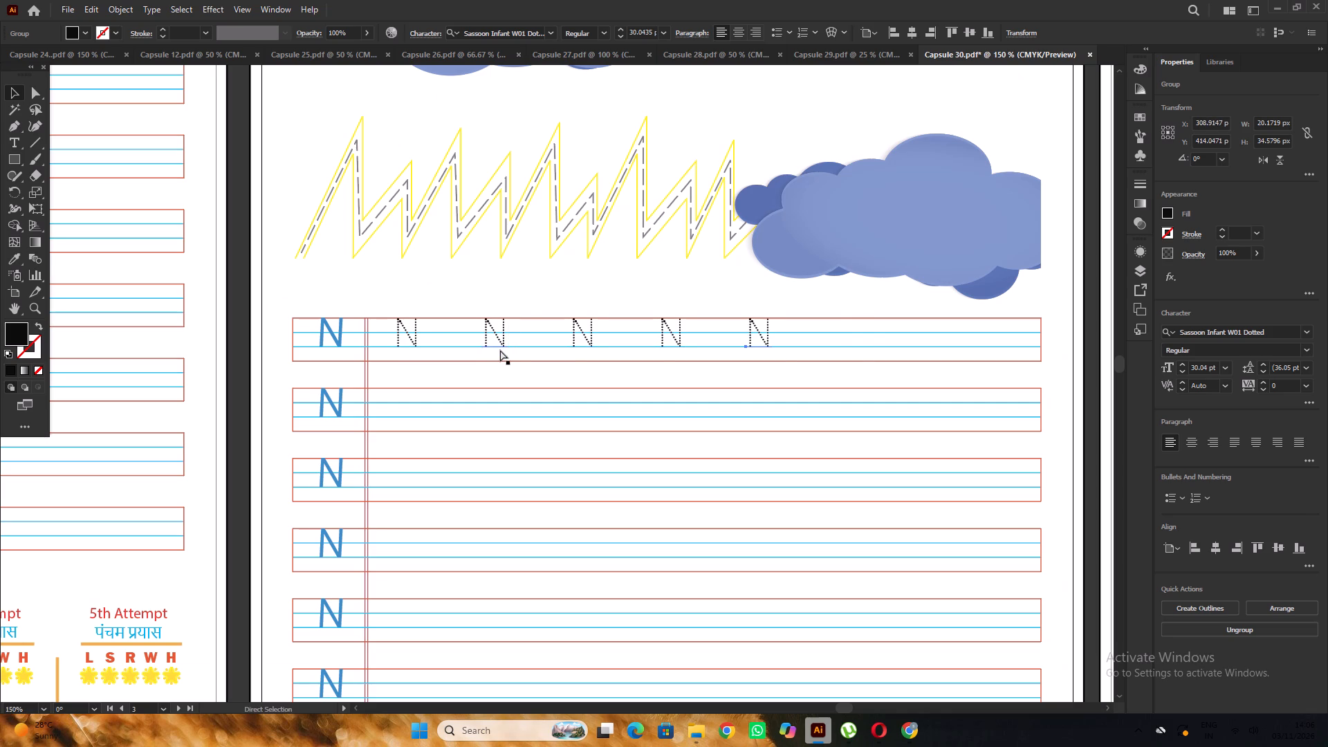
{"action": "key", "text": "ctrl+d"}
{"action": "left_click", "coordinate": [926, 378]}
Move the last dotted N near the row's far end and distribute the horizontal spacing of all six letters evenly.
{"action": "scroll", "coordinate": [701, 318], "scroll_direction": "down", "scroll_amount": 1, "text": "alt"}
{"action": "scroll", "coordinate": [816, 323], "scroll_direction": "up", "scroll_amount": 2, "text": "alt"}
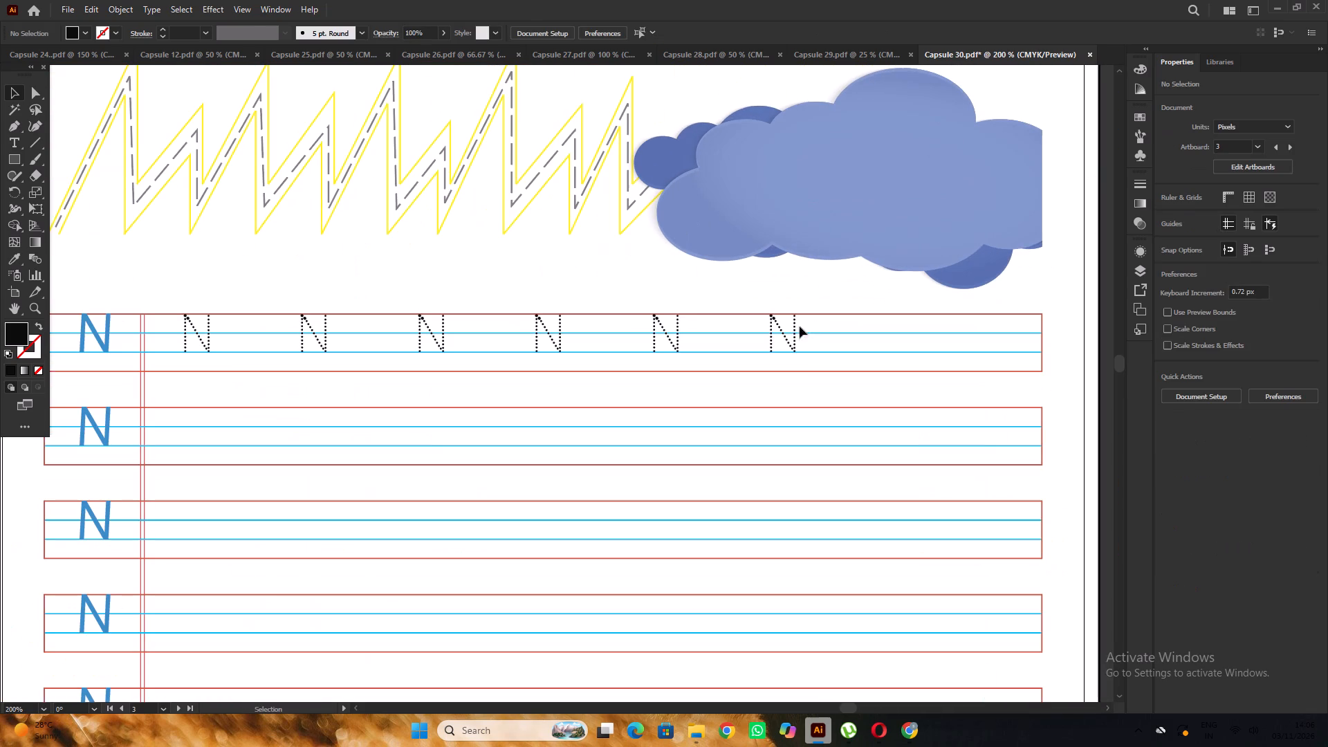
{"action": "left_click_drag", "start_coordinate": [785, 336], "coordinate": [962, 338]}
{"action": "scroll", "coordinate": [797, 313], "scroll_direction": "down", "scroll_amount": 2, "text": "alt"}
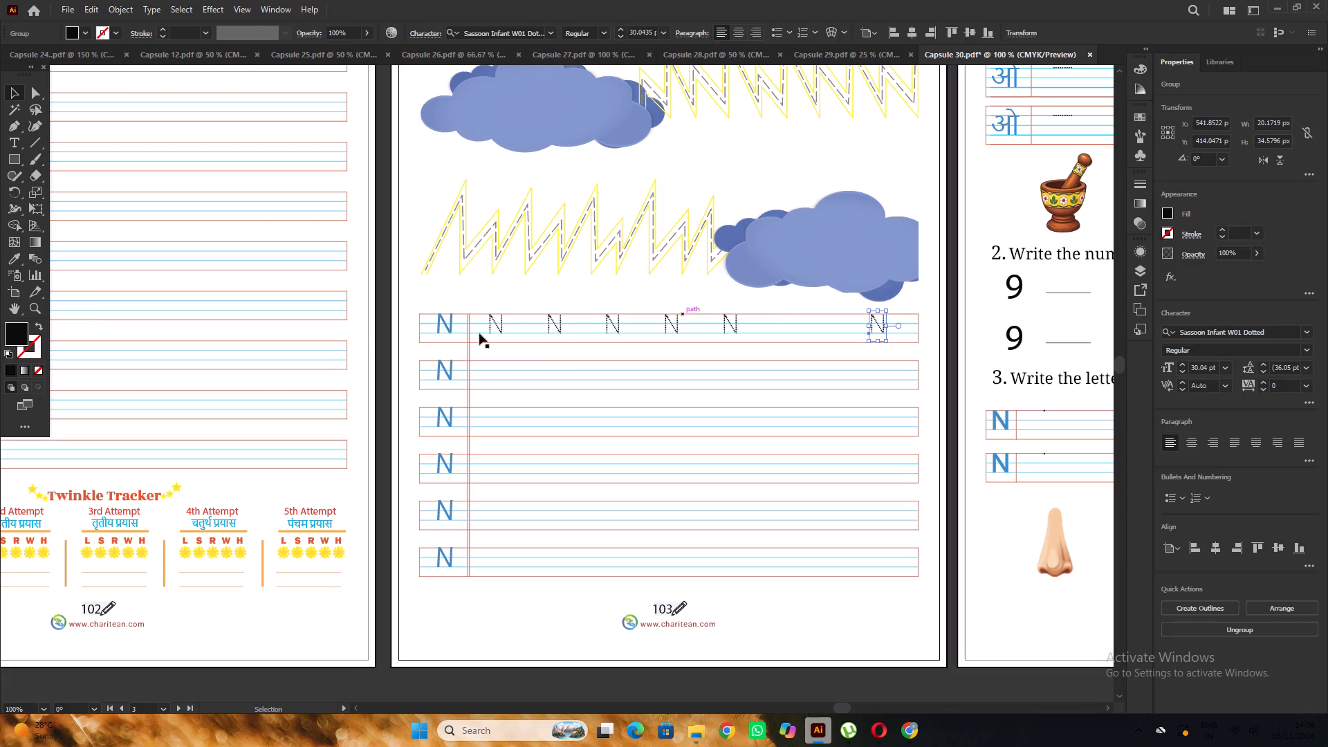
{"action": "left_click", "coordinate": [575, 351]}
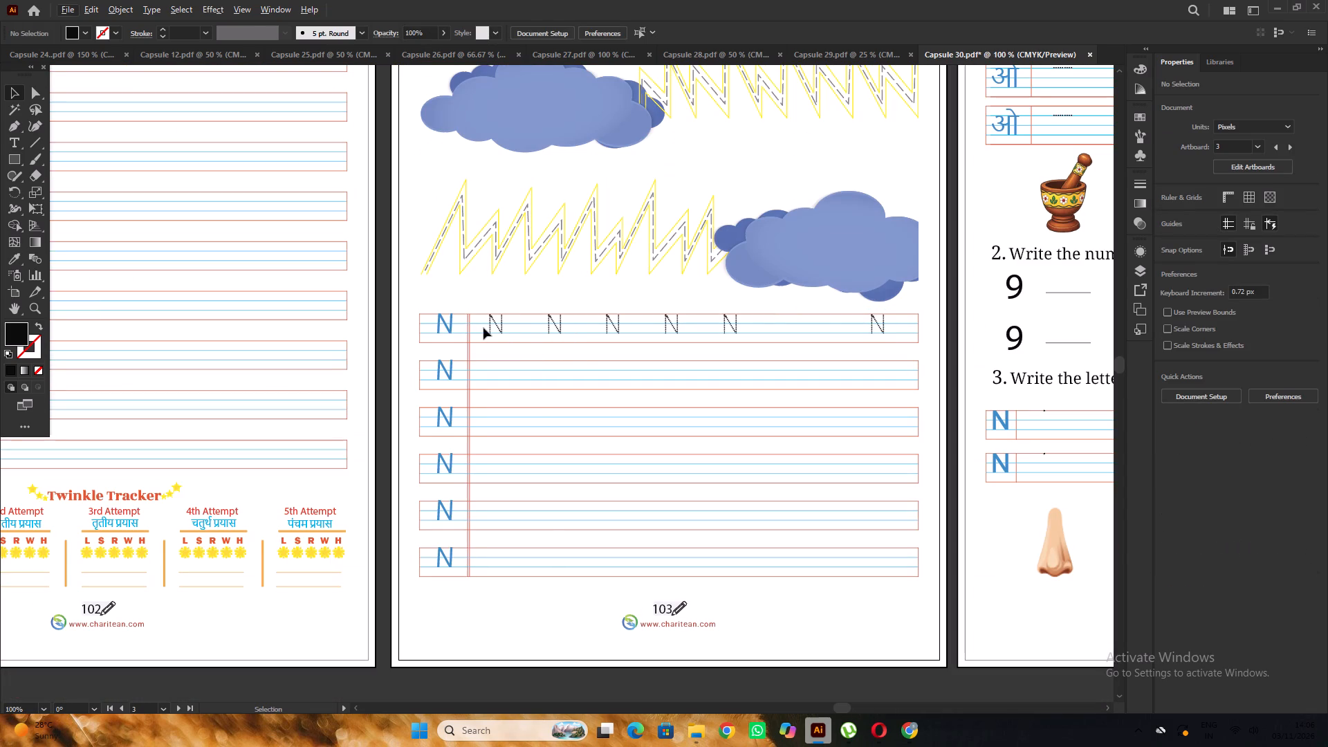
{"action": "left_click_drag", "start_coordinate": [483, 328], "coordinate": [885, 331]}
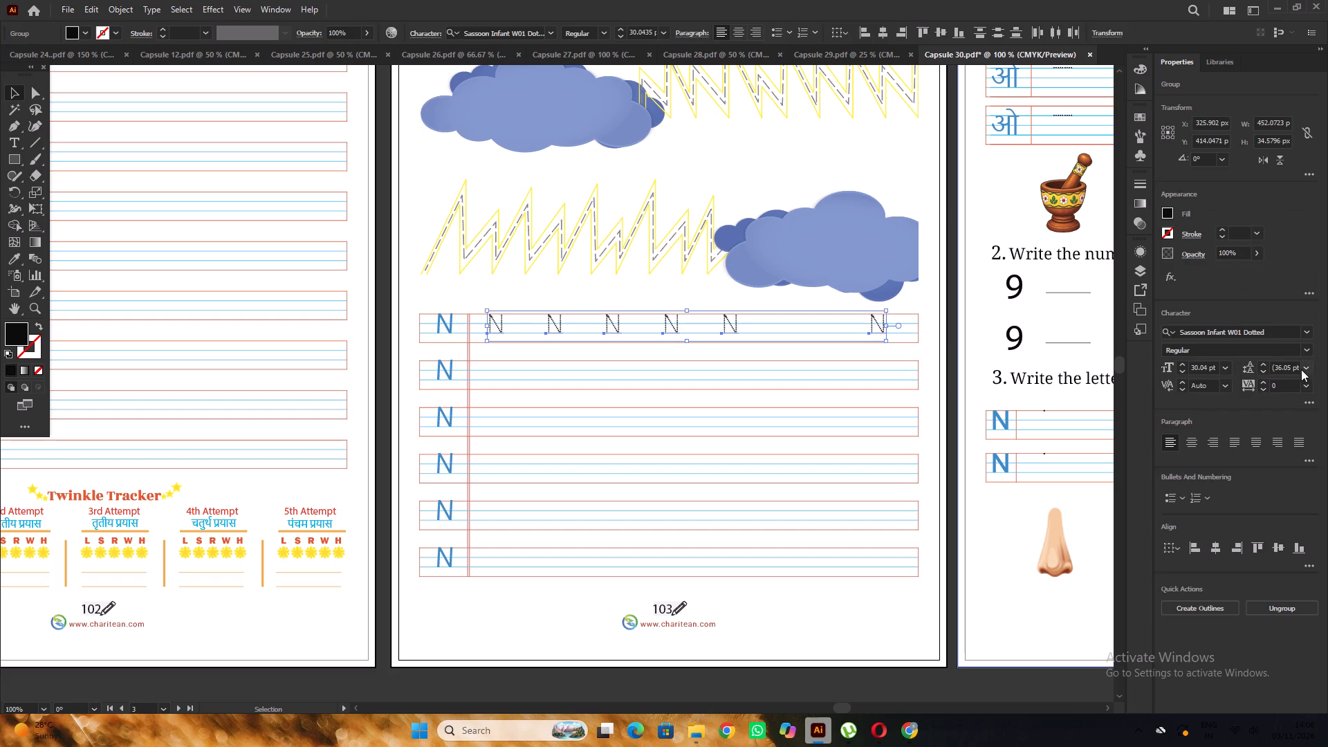
{"action": "left_click", "coordinate": [1309, 566]}
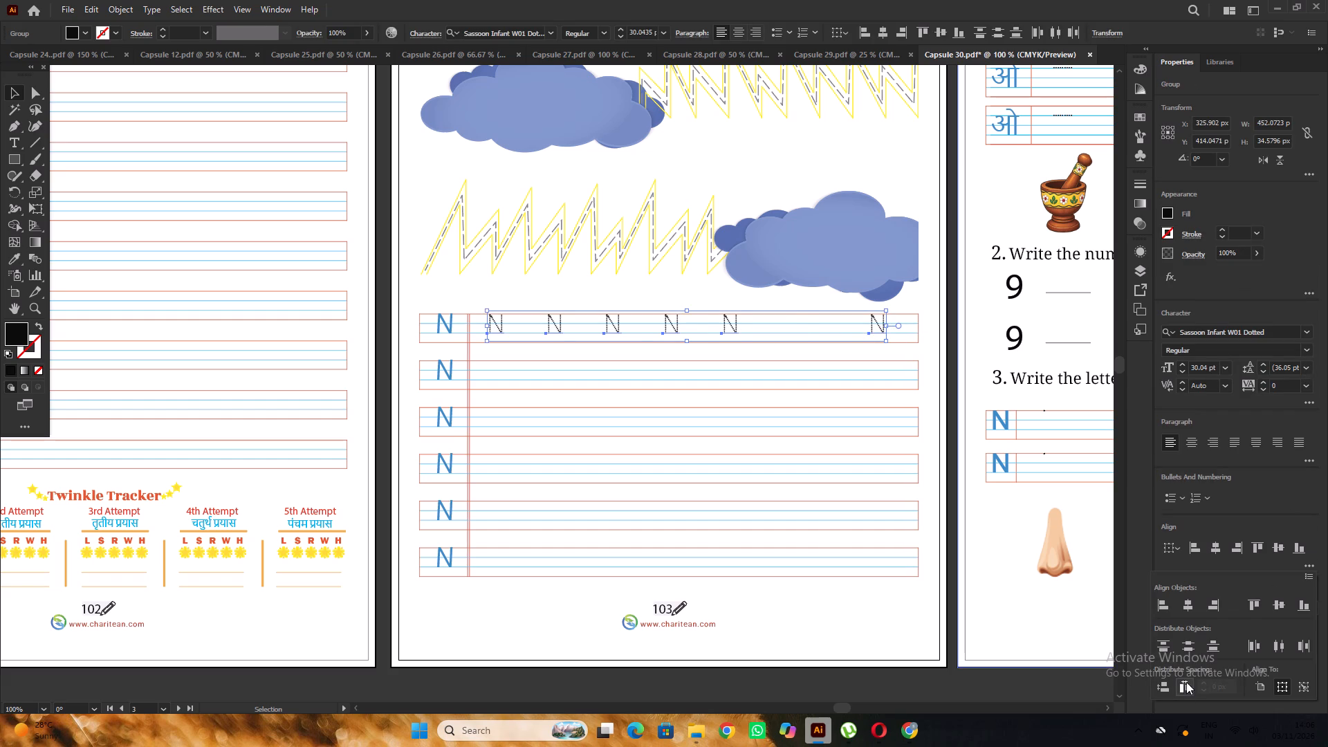
{"action": "left_click", "coordinate": [1186, 682]}
{"action": "scroll", "coordinate": [704, 274], "scroll_direction": "down", "scroll_amount": 6}
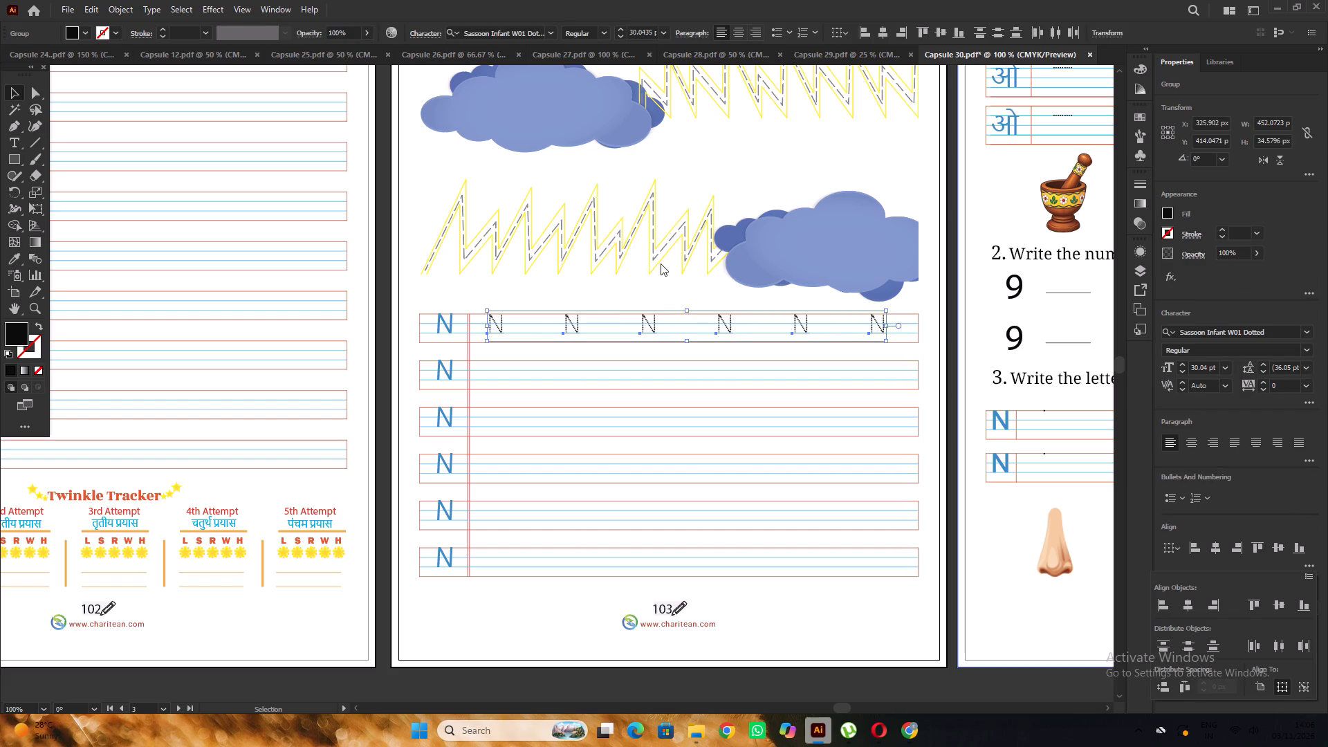
{"action": "scroll", "coordinate": [661, 264], "scroll_direction": "down", "scroll_amount": 1}
{"action": "scroll", "coordinate": [660, 356], "scroll_direction": "up", "scroll_amount": 1, "text": "alt"}
{"action": "scroll", "coordinate": [587, 325], "scroll_direction": "down", "scroll_amount": 1}
{"action": "scroll", "coordinate": [547, 316], "scroll_direction": "up", "scroll_amount": 2, "text": "alt"}
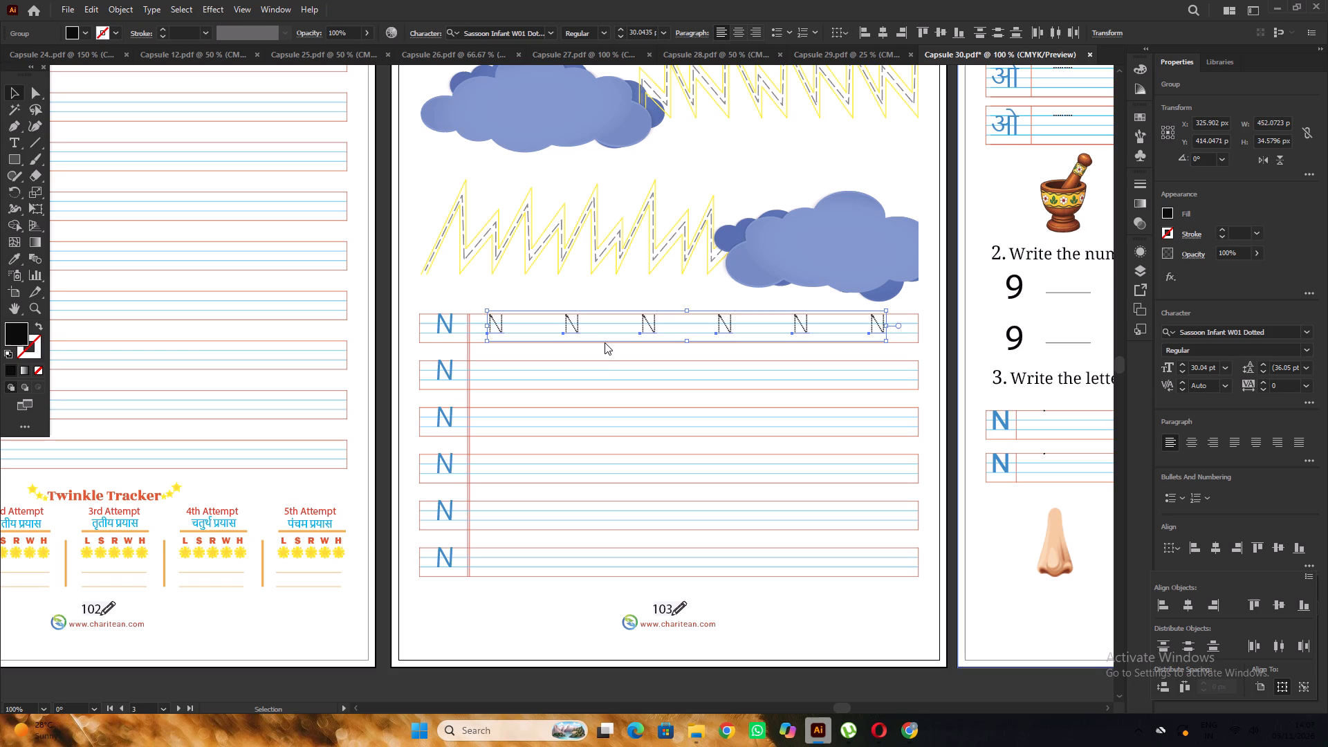
{"action": "left_click", "coordinate": [604, 350]}
Copy the six dotted N letters straight down into the Practice Time page's second writing row.
{"action": "scroll", "coordinate": [604, 350], "scroll_direction": "down", "scroll_amount": 1, "text": "alt"}
{"action": "scroll", "coordinate": [604, 350], "scroll_direction": "up", "scroll_amount": 2, "text": "alt"}
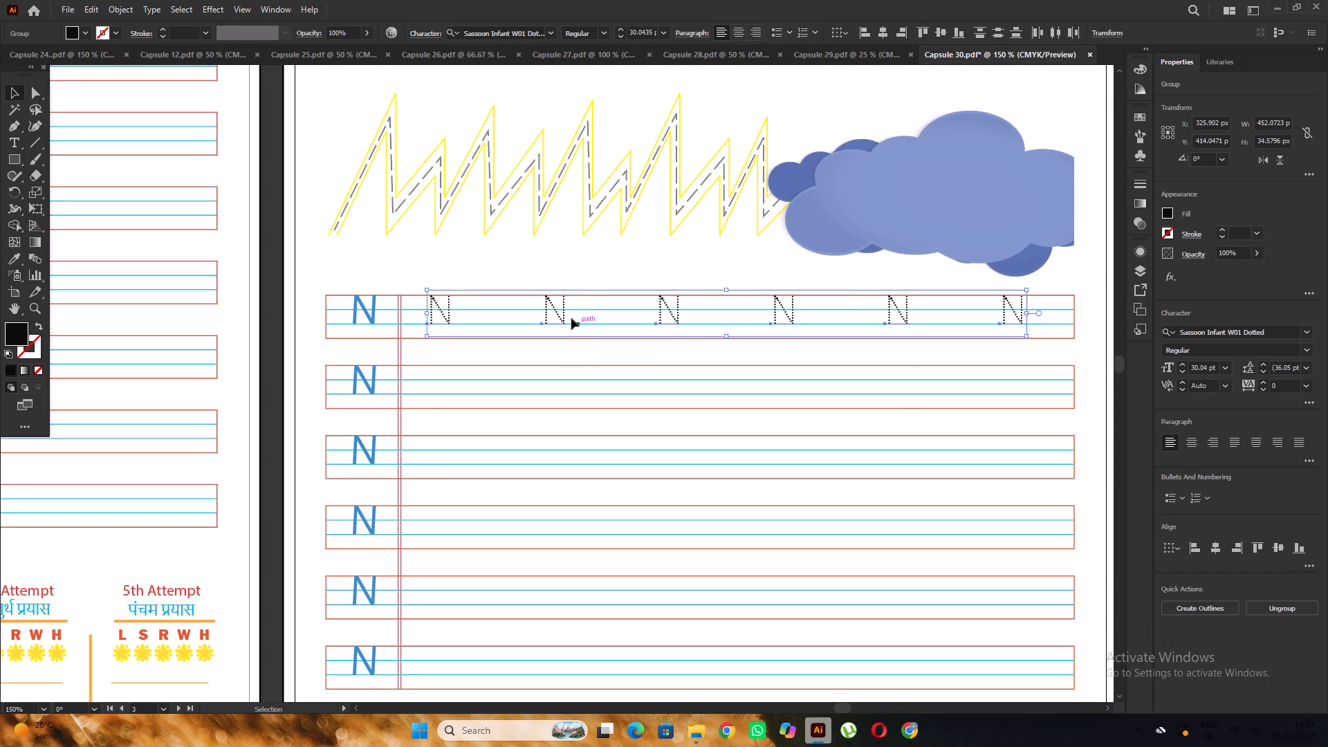
{"action": "left_click_drag", "start_coordinate": [562, 318], "coordinate": [561, 387], "text": "alt"}
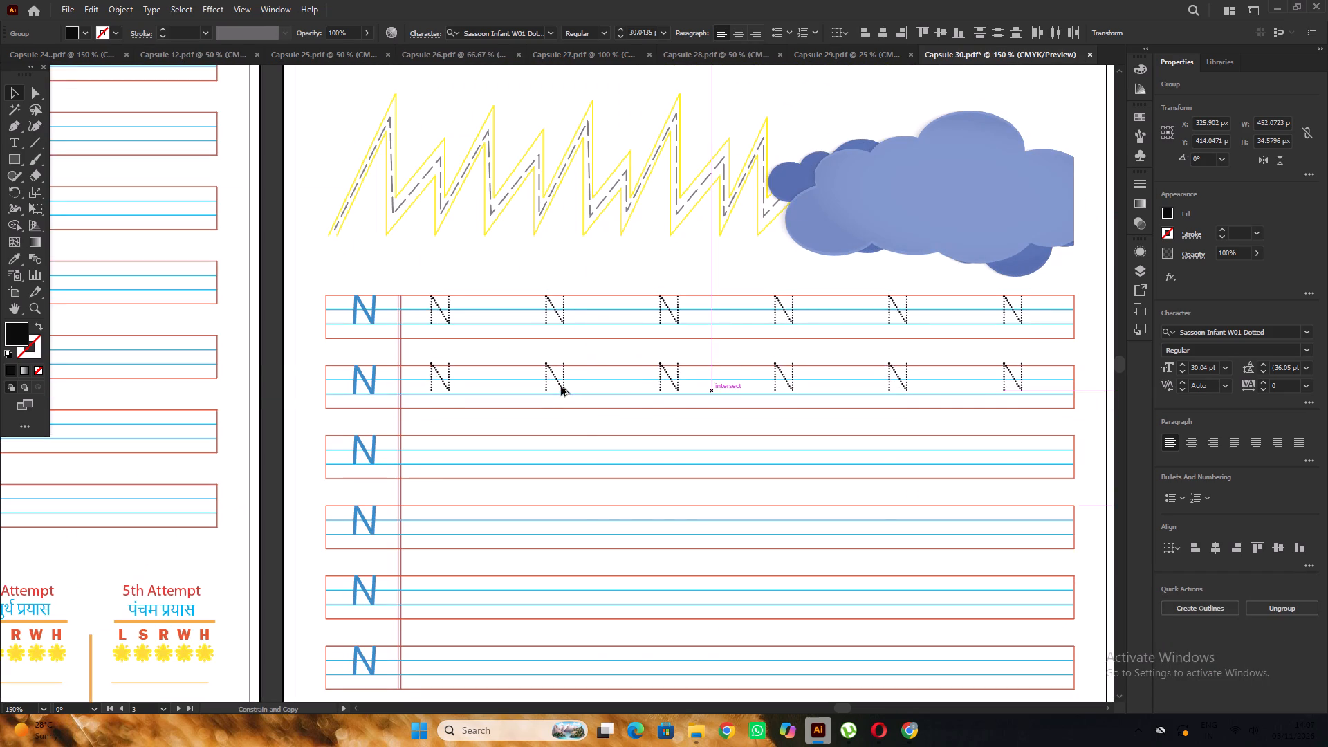
{"action": "left_click_drag", "start_coordinate": [561, 387], "coordinate": [561, 389], "text": "alt"}
{"action": "scroll", "coordinate": [629, 376], "scroll_direction": "down", "scroll_amount": 5, "text": "alt"}
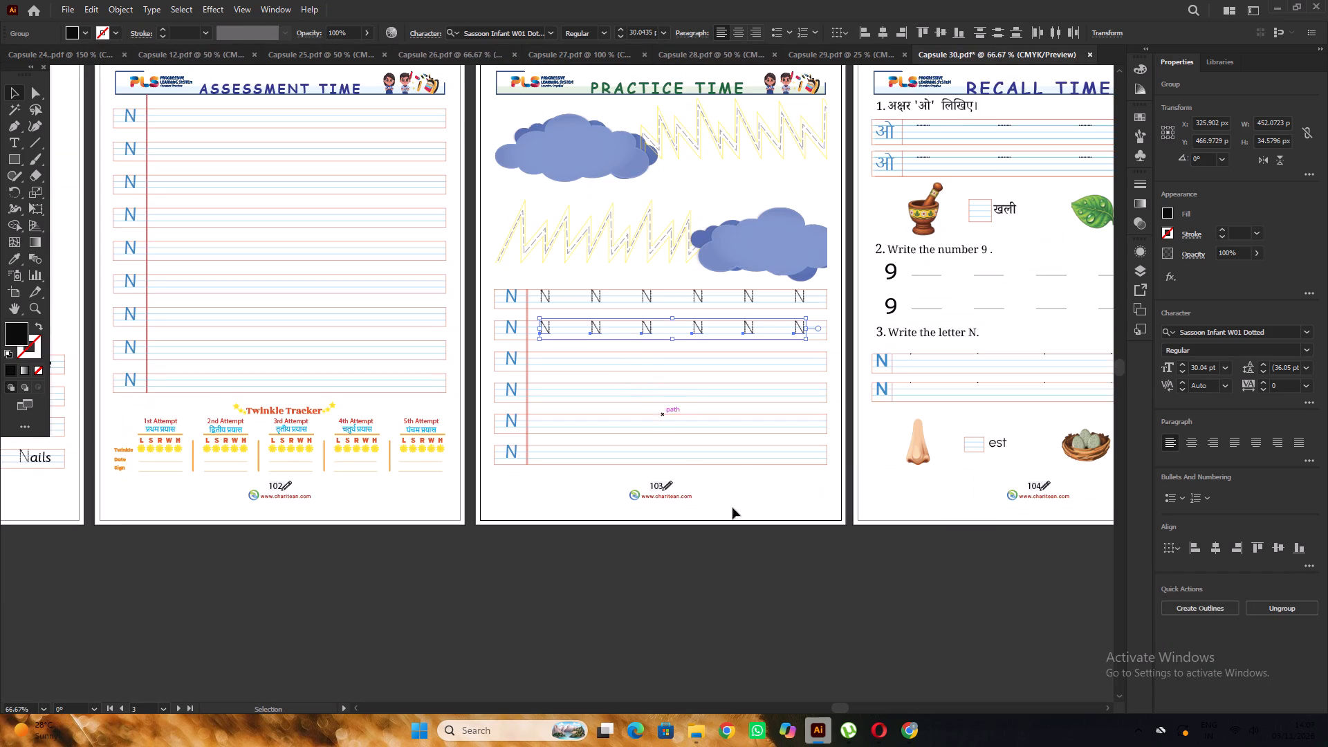
{"action": "left_click", "coordinate": [761, 529]}
{"action": "scroll", "coordinate": [749, 465], "scroll_direction": "up", "scroll_amount": 1}
{"action": "scroll", "coordinate": [749, 465], "scroll_direction": "down", "scroll_amount": 1, "text": "alt"}
{"action": "scroll", "coordinate": [606, 375], "scroll_direction": "up", "scroll_amount": 5, "text": "alt"}
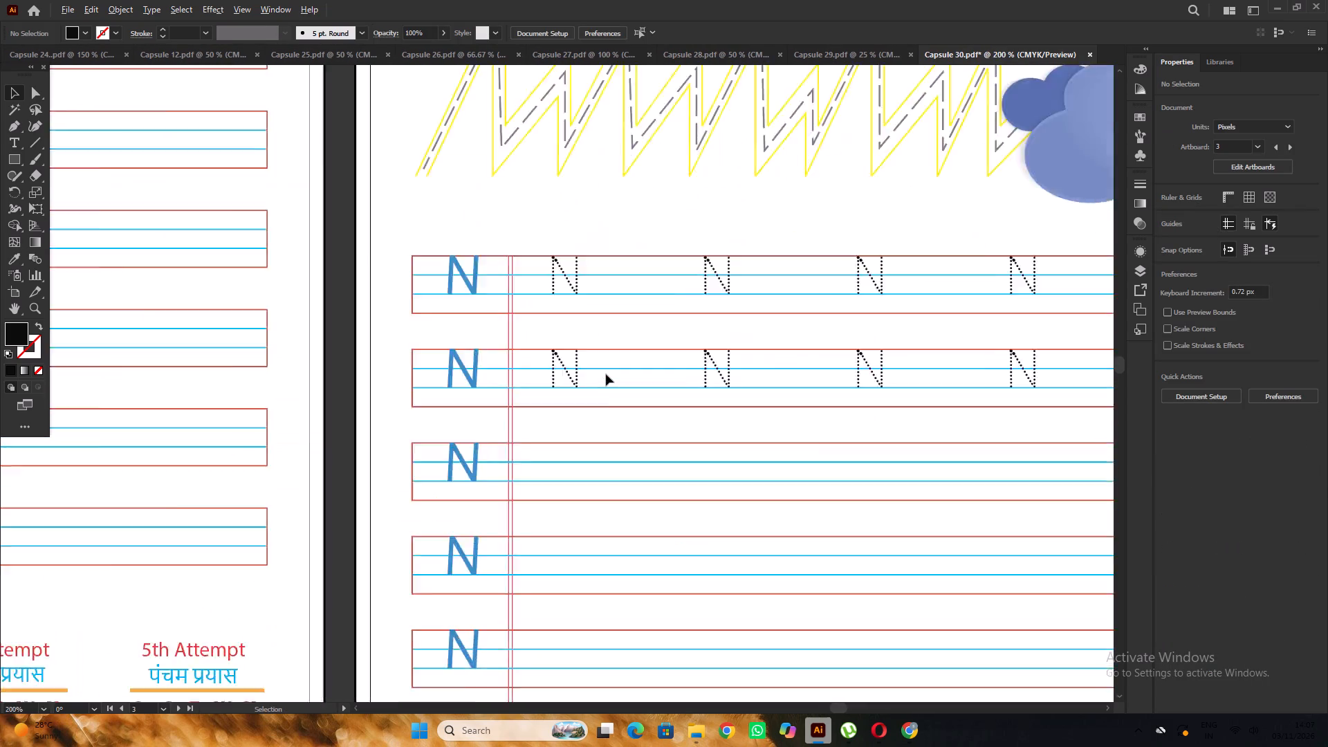
{"action": "scroll", "coordinate": [606, 374], "scroll_direction": "down", "scroll_amount": 6, "text": "alt"}
Set both blue ओ letters on the Recall Time page to Noto Serif Devanagari Light.
{"action": "key", "text": "space"}
{"action": "key", "text": "space"}
{"action": "key", "text": "space"}
{"action": "key", "text": "space"}
{"action": "key", "text": "space"}
{"action": "left_click_drag", "start_coordinate": [603, 515], "coordinate": [743, 516]}
{"action": "key", "text": "space"}
{"action": "left_click_drag", "start_coordinate": [865, 284], "coordinate": [607, 282]}
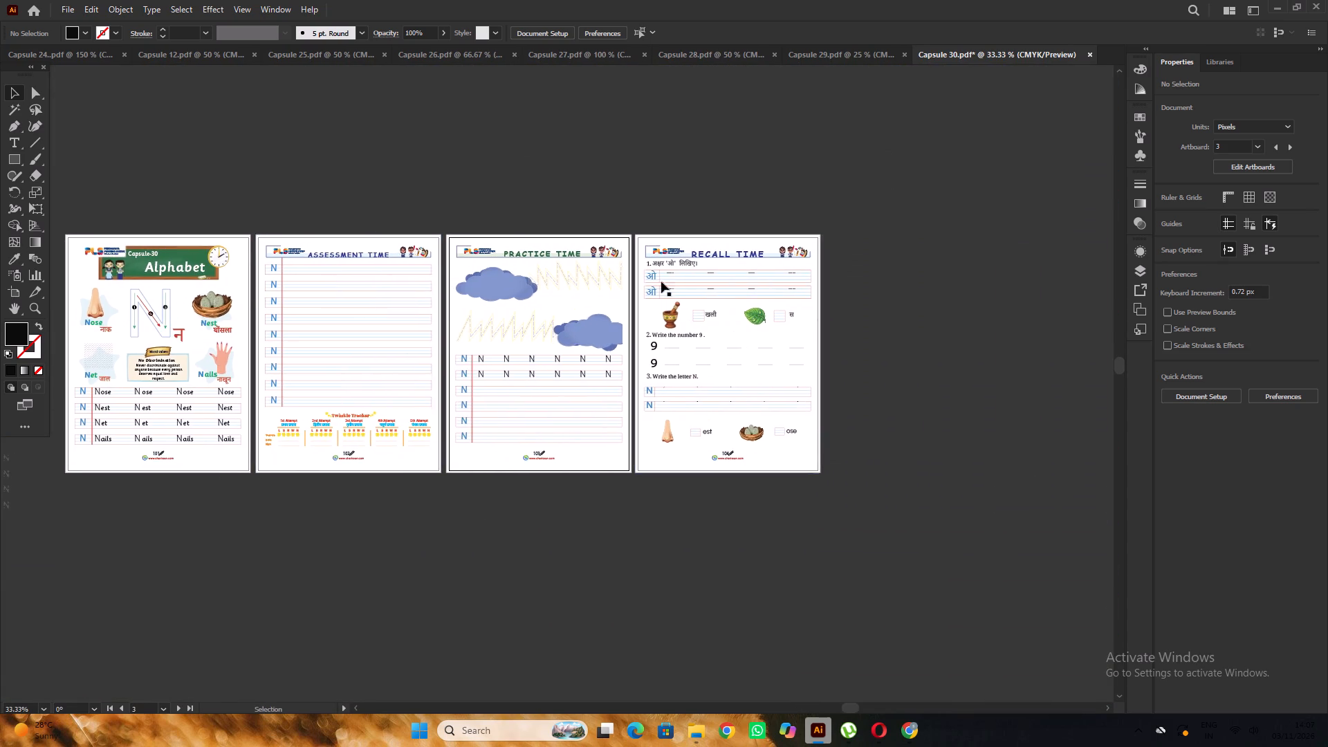
{"action": "scroll", "coordinate": [699, 273], "scroll_direction": "up", "scroll_amount": 3, "text": "alt"}
{"action": "left_click", "coordinate": [676, 251]}
{"action": "scroll", "coordinate": [676, 251], "scroll_direction": "up", "scroll_amount": 4}
{"action": "left_click", "coordinate": [684, 197]}
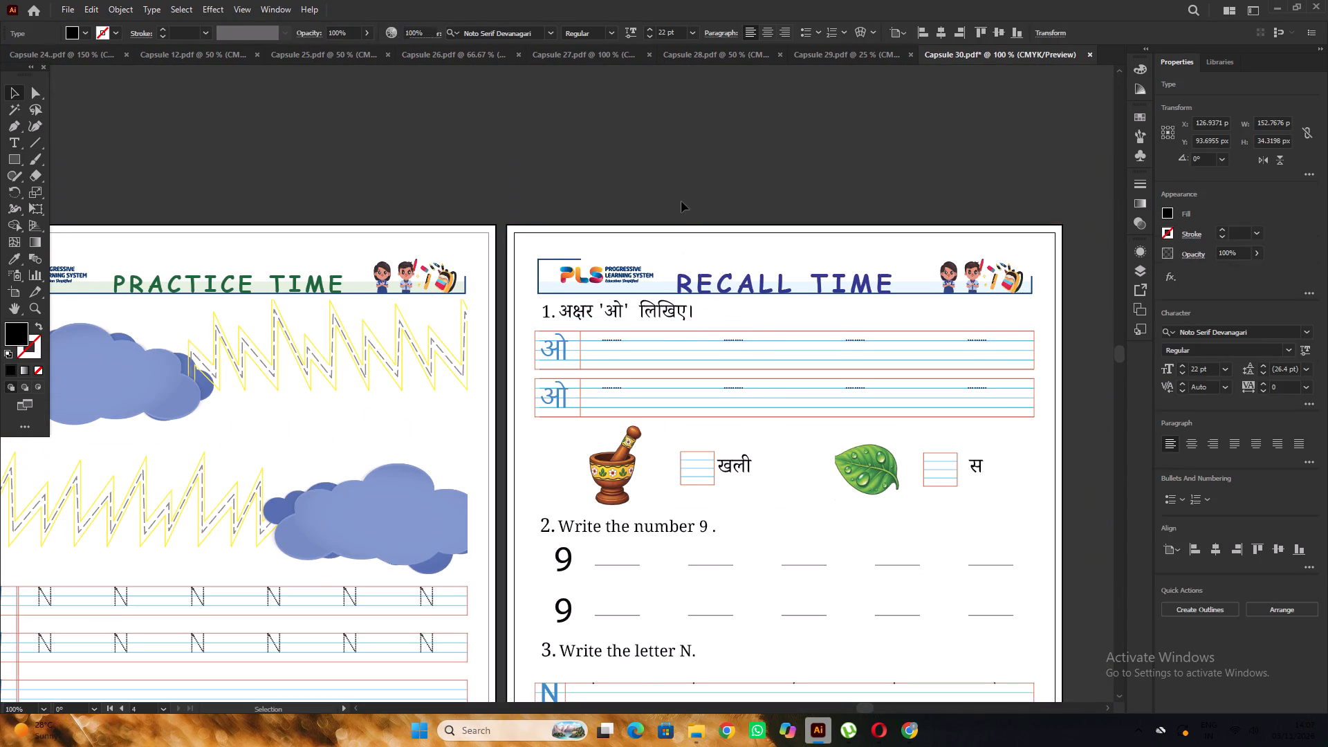
{"action": "left_click", "coordinate": [562, 355]}
{"action": "left_click", "coordinate": [557, 400], "text": "shift"}
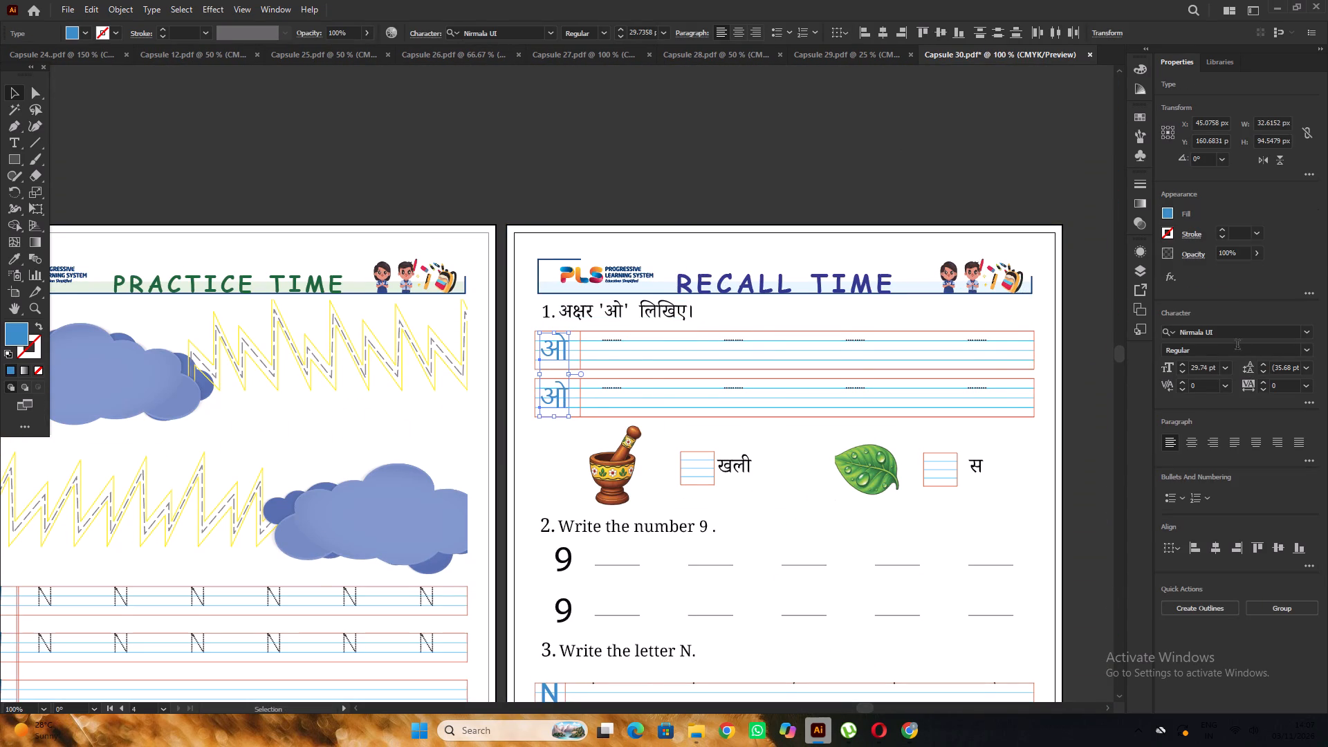
{"action": "left_click", "coordinate": [1228, 335]}
{"action": "type", "text": "NOTO"}
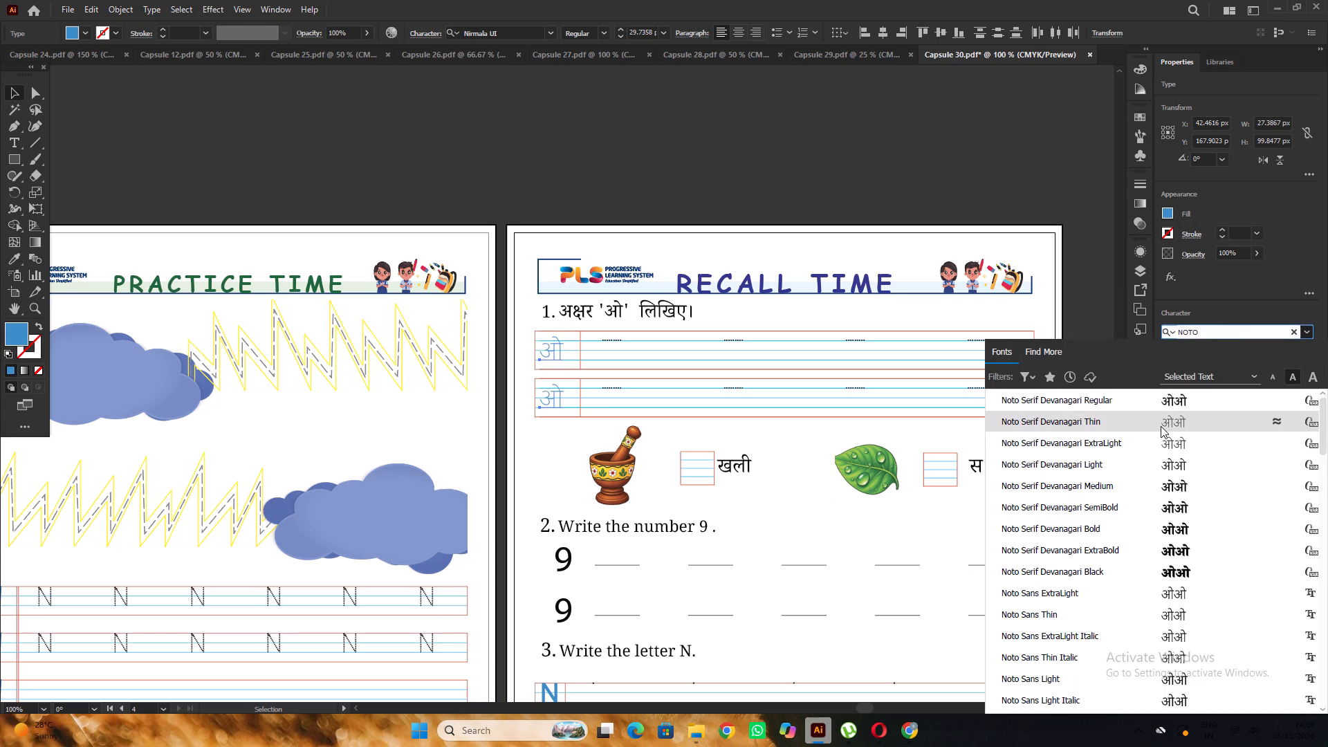
{"action": "left_click", "coordinate": [1132, 465]}
Reposition the two blue ओ letters together in their row boxes and enlarge them to about 31.8 pt.
{"action": "scroll", "coordinate": [594, 338], "scroll_direction": "up", "scroll_amount": 2, "text": "alt"}
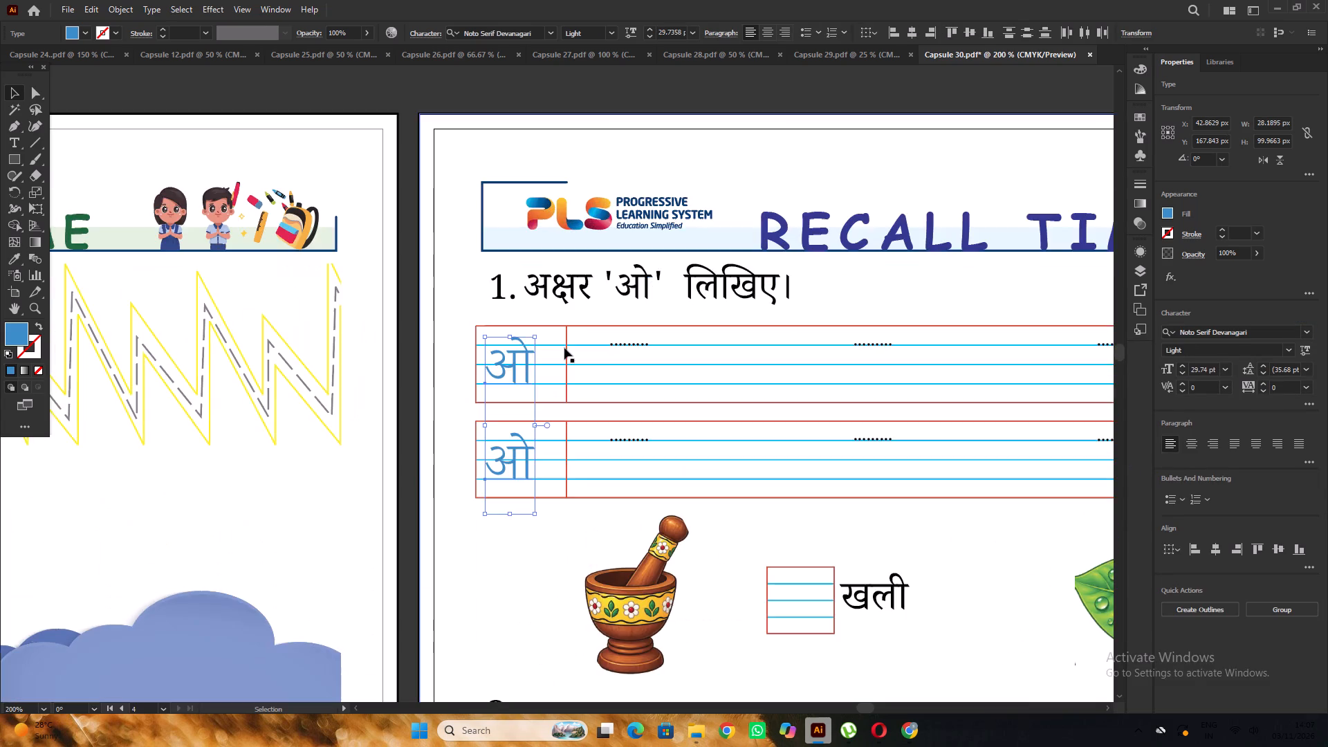
{"action": "scroll", "coordinate": [522, 368], "scroll_direction": "up", "scroll_amount": 3, "text": "alt"}
{"action": "left_click_drag", "start_coordinate": [535, 362], "coordinate": [553, 342]}
{"action": "scroll", "coordinate": [551, 343], "scroll_direction": "down", "scroll_amount": 3, "text": "alt"}
{"action": "scroll", "coordinate": [553, 486], "scroll_direction": "up", "scroll_amount": 2, "text": "alt"}
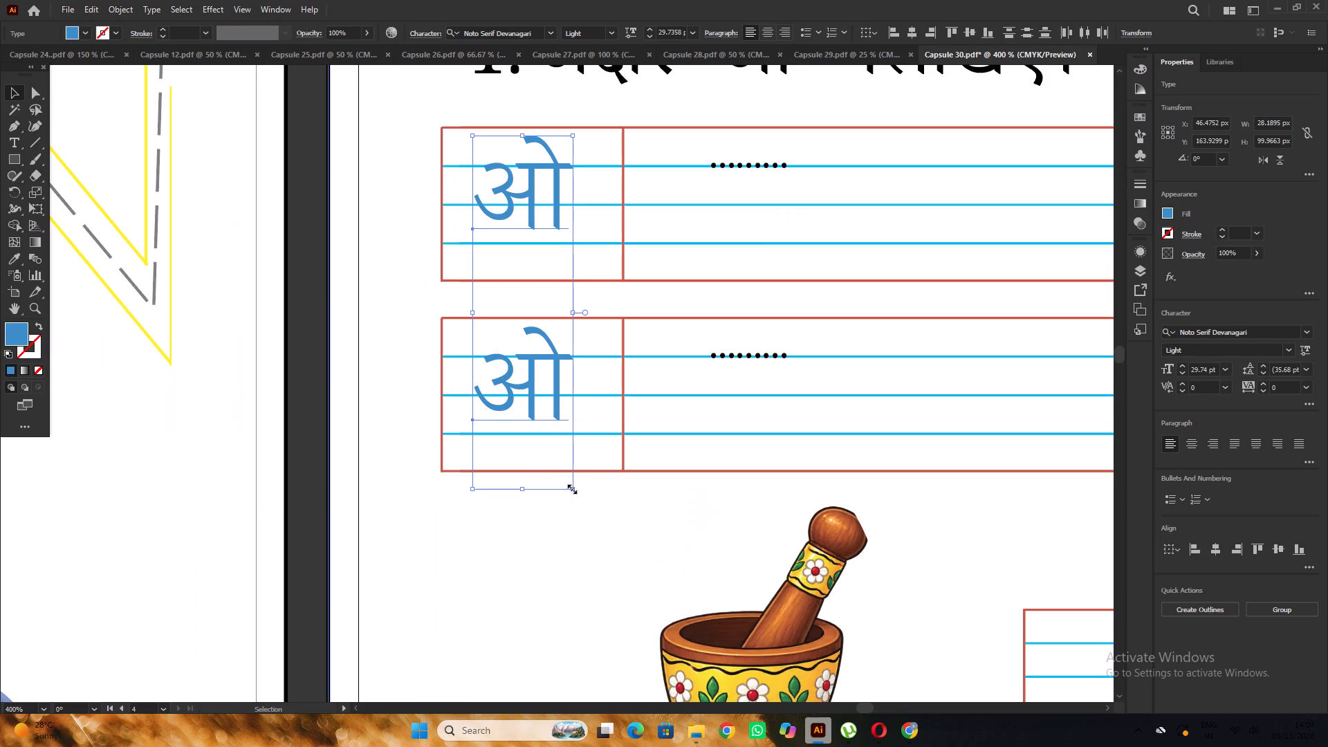
{"action": "left_click_drag", "start_coordinate": [571, 488], "coordinate": [588, 514]}
{"action": "left_click", "coordinate": [299, 304]}
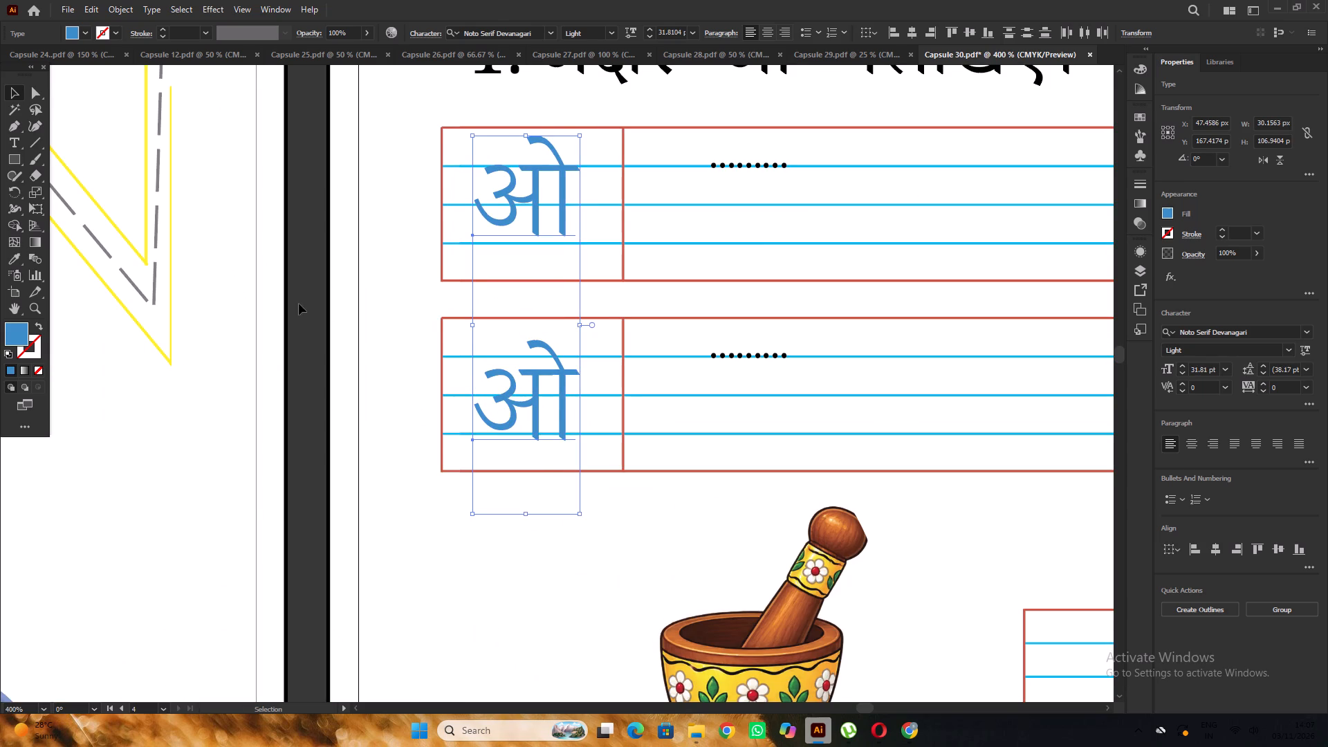
Lock the Recall Time page's background rectangle.
{"action": "scroll", "coordinate": [300, 302], "scroll_direction": "up", "scroll_amount": 4}
{"action": "left_click", "coordinate": [344, 309]}
{"action": "key", "text": "ctrl+2"}
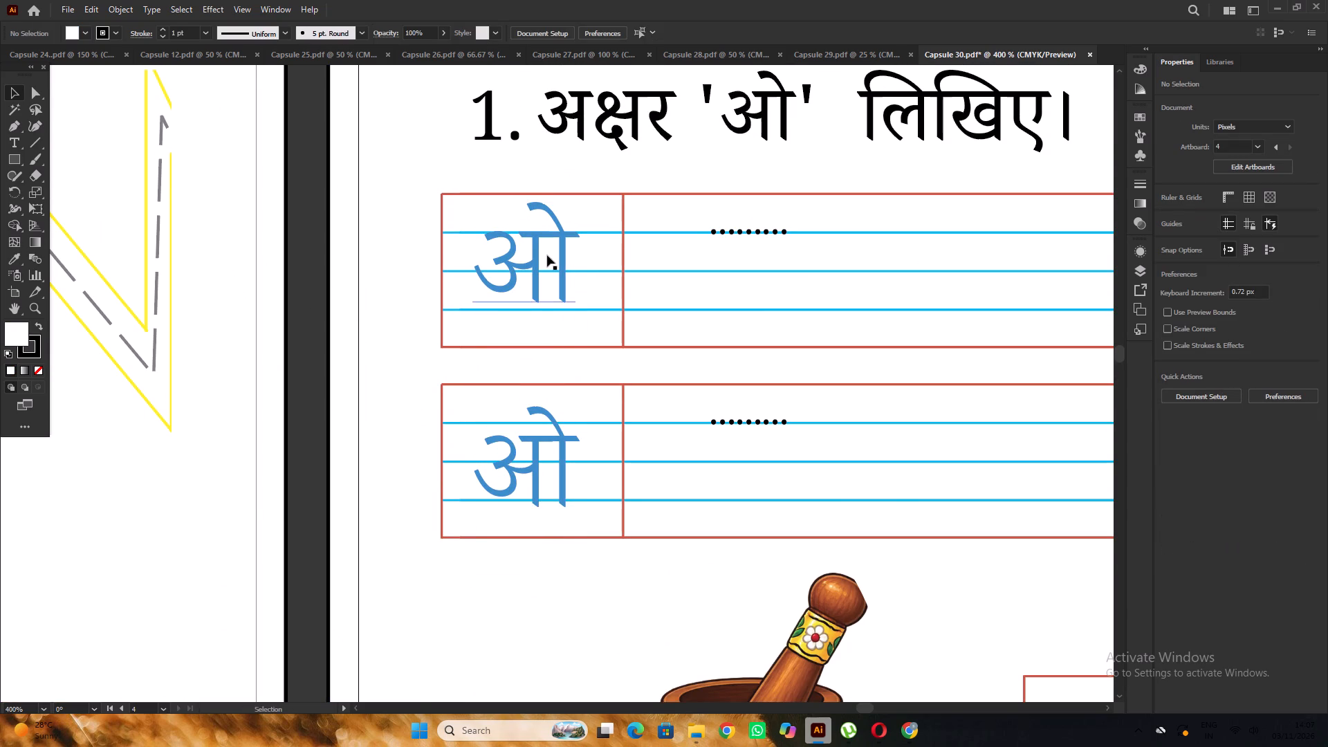
Align the first row's blue ओ with the upper blue line and enlarge it to about 34.8 pt to fit the lines.
{"action": "scroll", "coordinate": [547, 256], "scroll_direction": "up", "scroll_amount": 2, "text": "alt"}
{"action": "left_click_drag", "start_coordinate": [533, 258], "coordinate": [526, 252]}
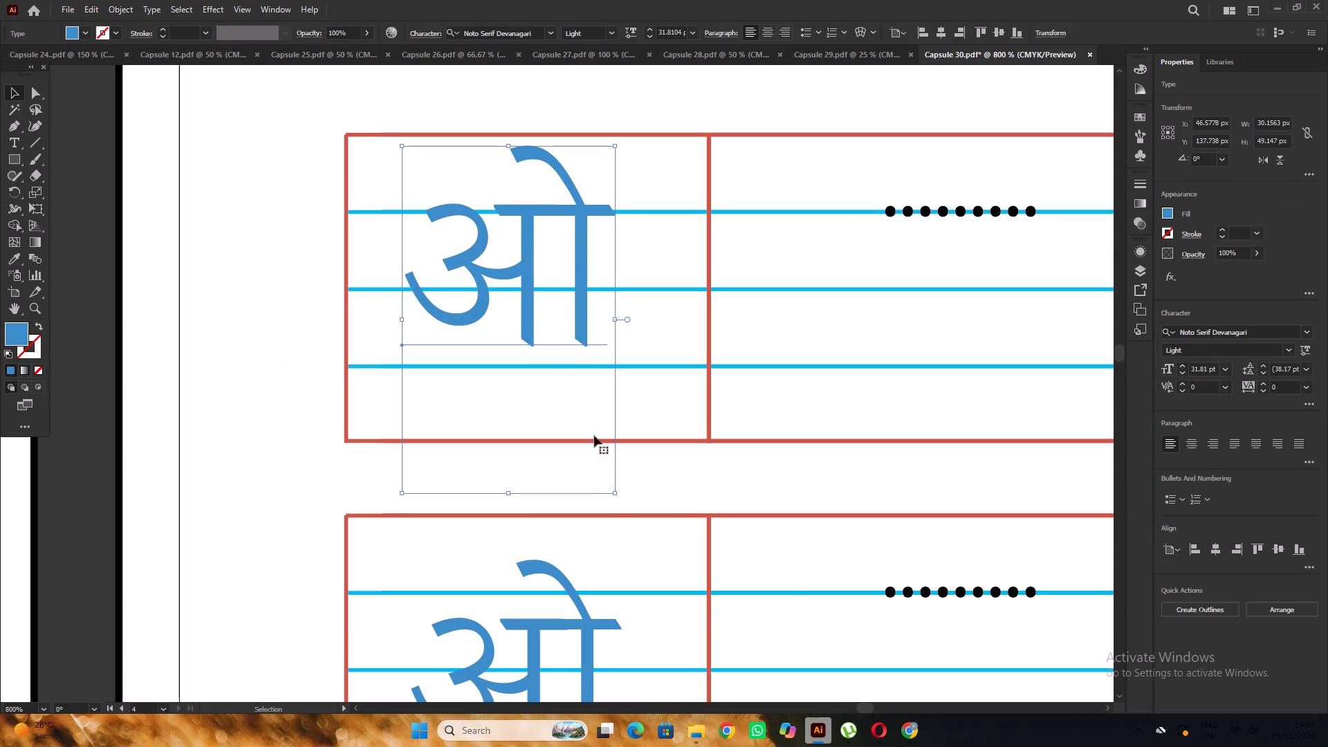
{"action": "left_click_drag", "start_coordinate": [615, 494], "coordinate": [646, 527], "text": "shift"}
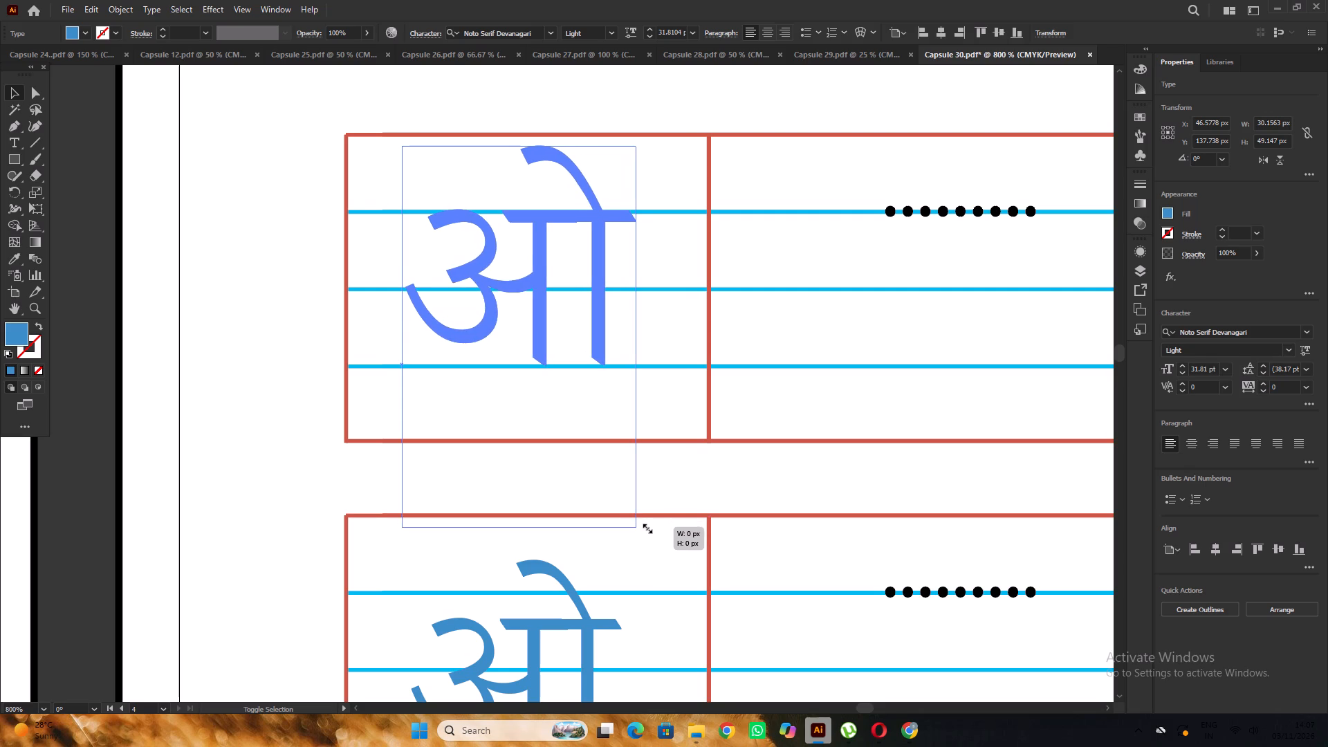
{"action": "left_click_drag", "start_coordinate": [646, 527], "coordinate": [645, 525], "text": "shift"}
{"action": "scroll", "coordinate": [618, 349], "scroll_direction": "up", "scroll_amount": 2}
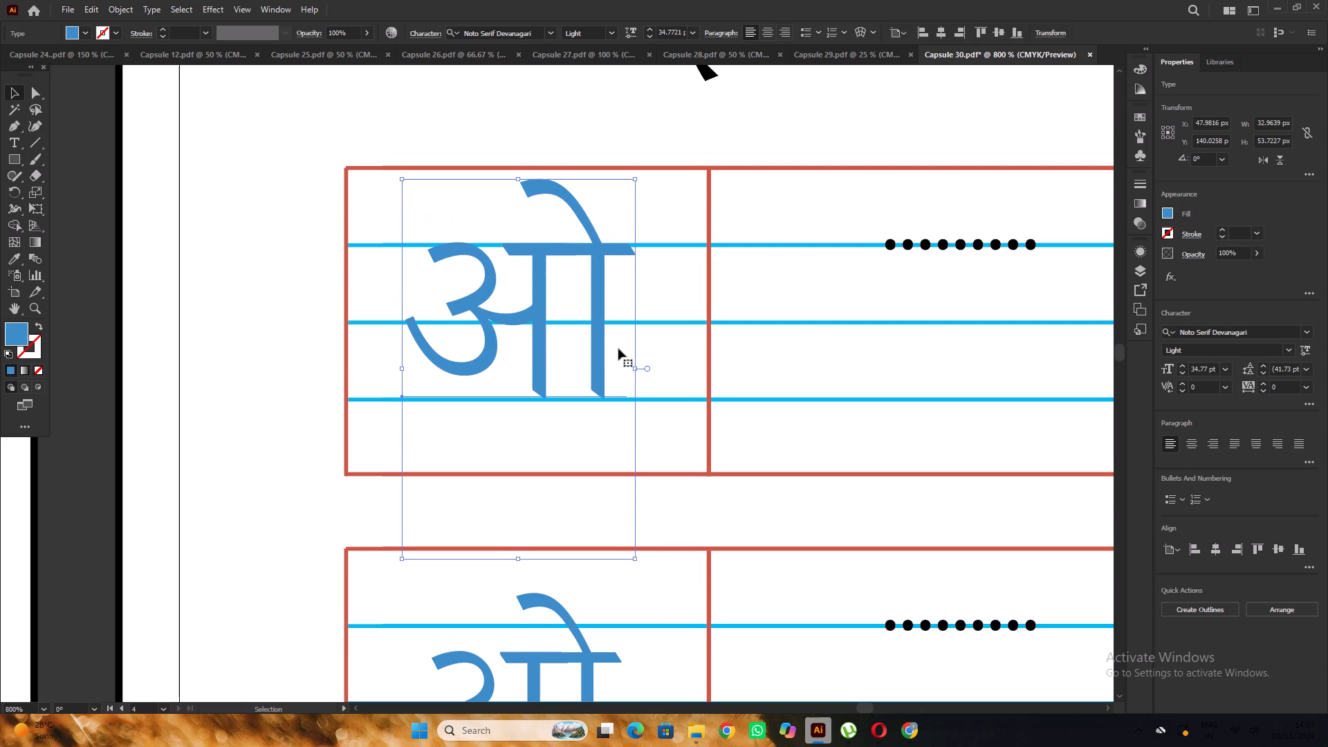
{"action": "scroll", "coordinate": [541, 335], "scroll_direction": "down", "scroll_amount": 1, "text": "alt"}
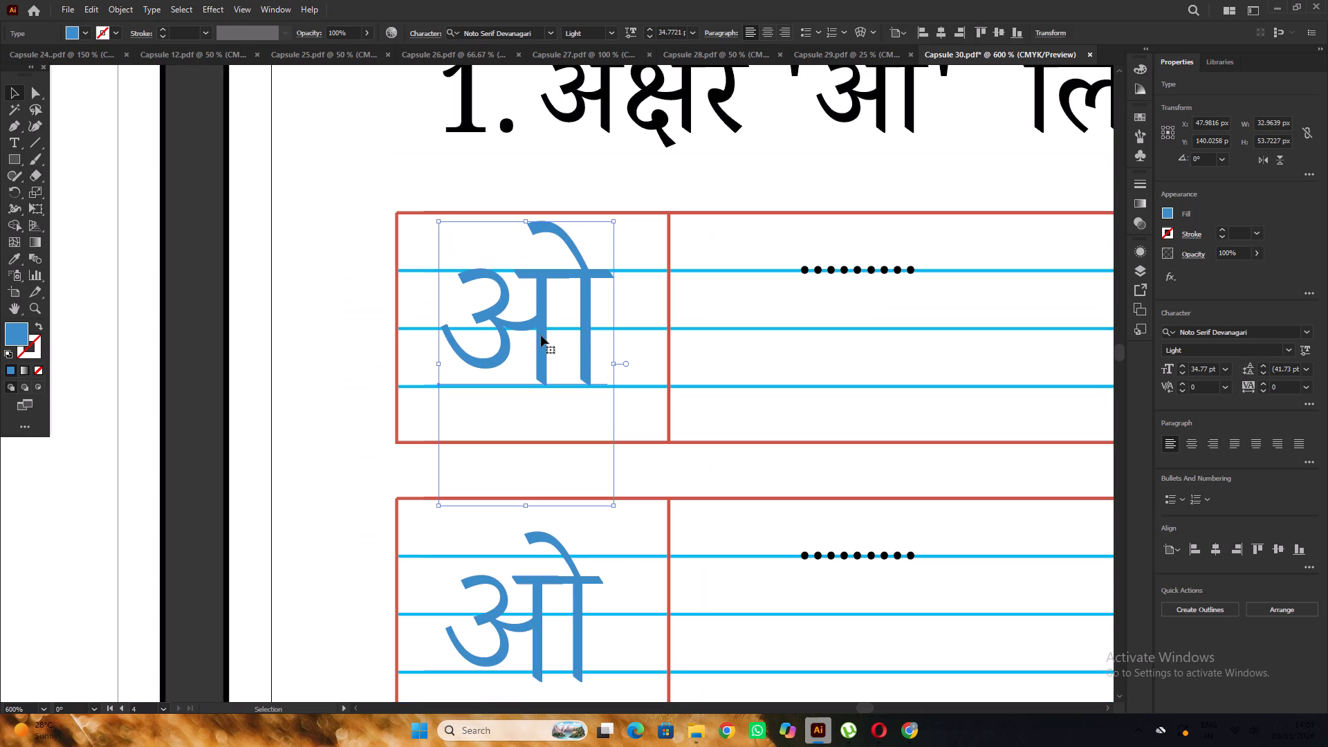
{"action": "scroll", "coordinate": [541, 335], "scroll_direction": "down", "scroll_amount": 3}
{"action": "left_click", "coordinate": [378, 309]}
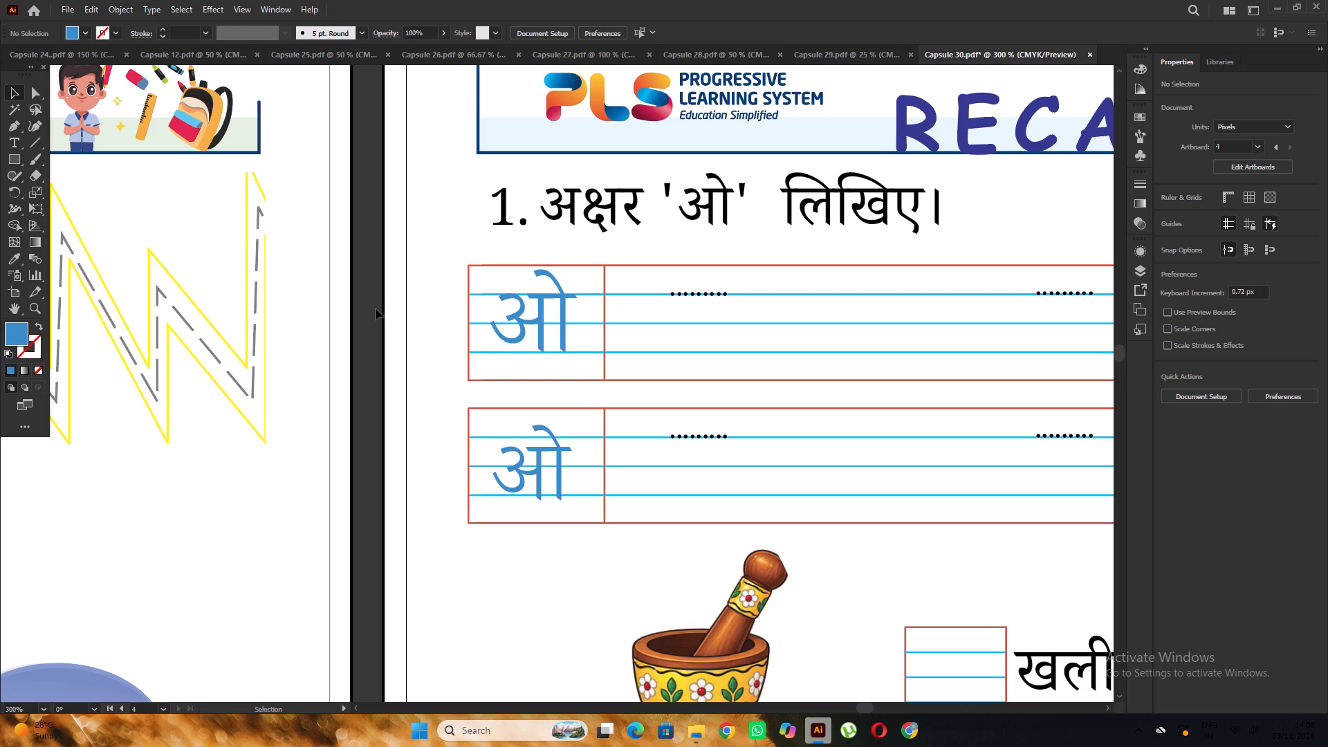
Align the second row's blue ओ with the upper blue line and enlarge it to about 35 pt to fit the lines.
{"action": "scroll", "coordinate": [546, 443], "scroll_direction": "down", "scroll_amount": 6}
{"action": "scroll", "coordinate": [550, 412], "scroll_direction": "up", "scroll_amount": 3, "text": "alt"}
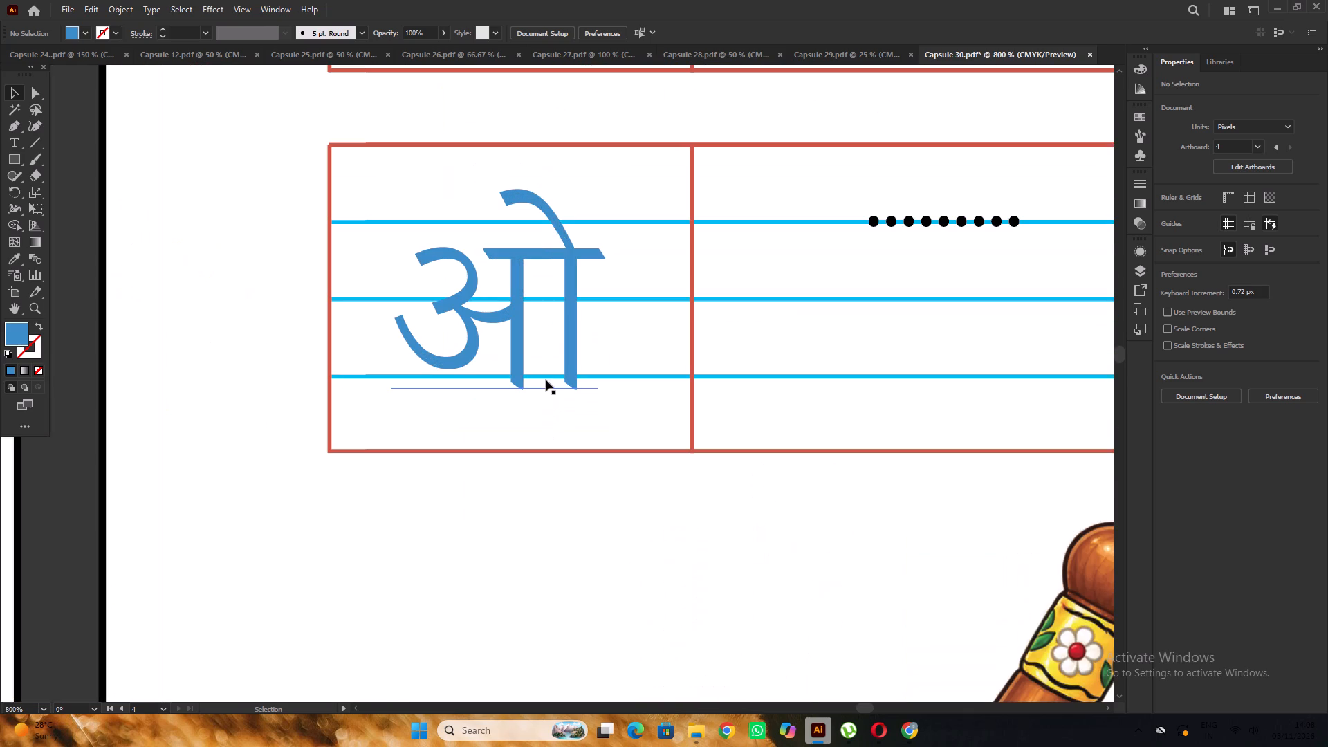
{"action": "left_click_drag", "start_coordinate": [518, 308], "coordinate": [517, 276]}
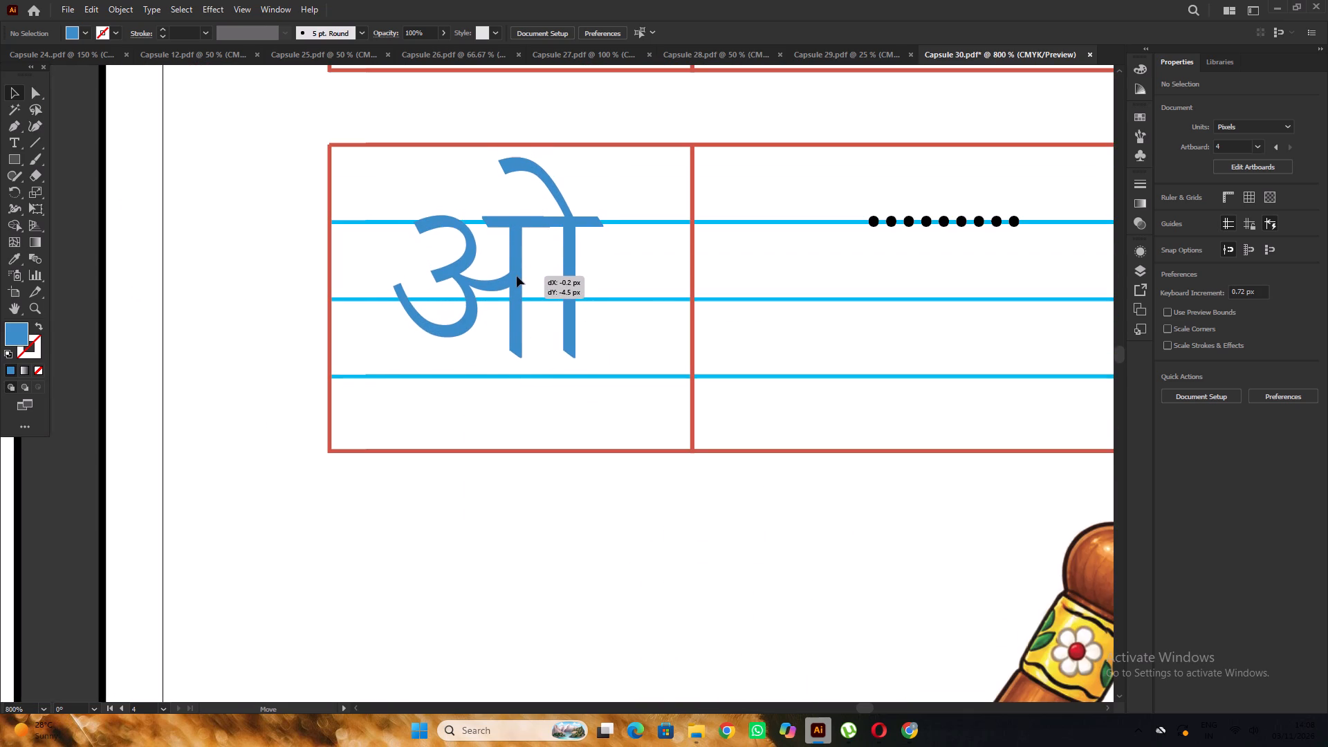
{"action": "left_click_drag", "start_coordinate": [517, 276], "coordinate": [517, 277]}
{"action": "left_click_drag", "start_coordinate": [605, 505], "coordinate": [607, 515], "text": "shift"}
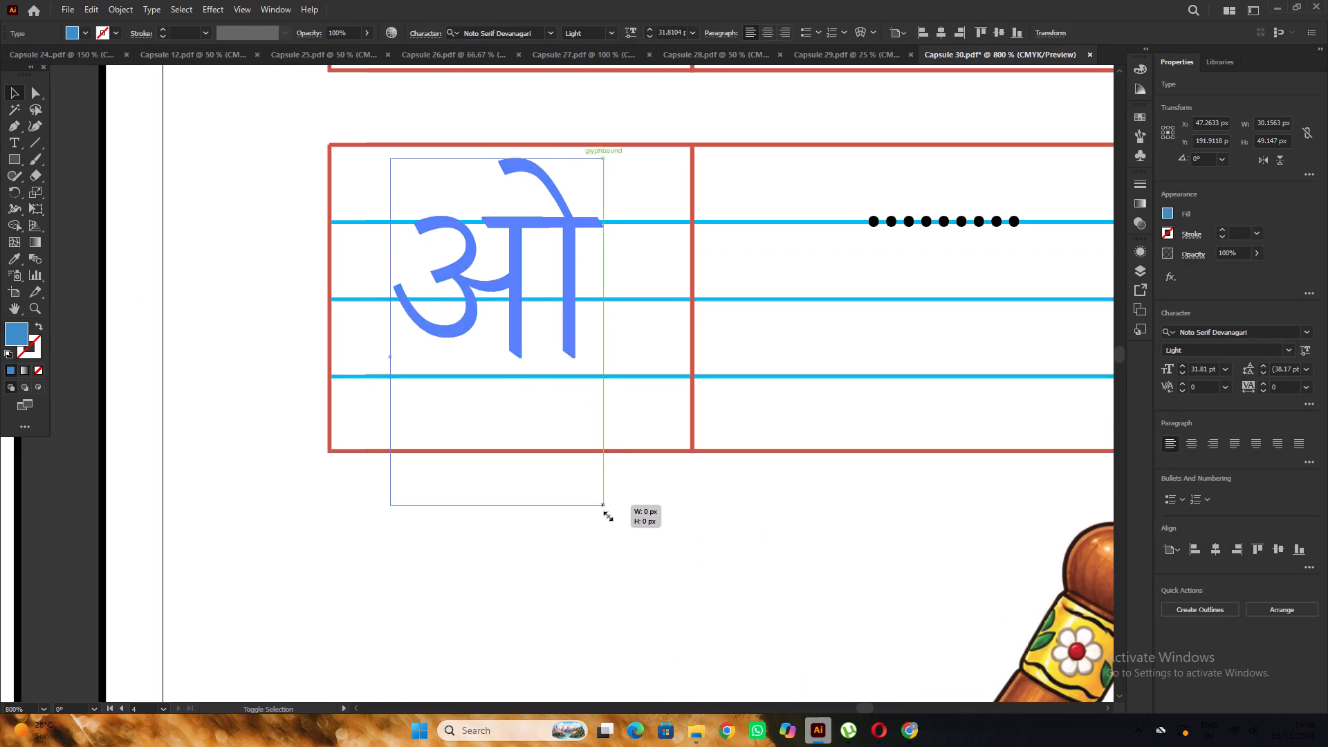
{"action": "left_click_drag", "start_coordinate": [607, 515], "coordinate": [620, 543], "text": "shift"}
{"action": "scroll", "coordinate": [582, 432], "scroll_direction": "up", "scroll_amount": 4}
{"action": "scroll", "coordinate": [561, 409], "scroll_direction": "down", "scroll_amount": 1, "text": "alt"}
{"action": "scroll", "coordinate": [548, 387], "scroll_direction": "up", "scroll_amount": 3, "text": "alt"}
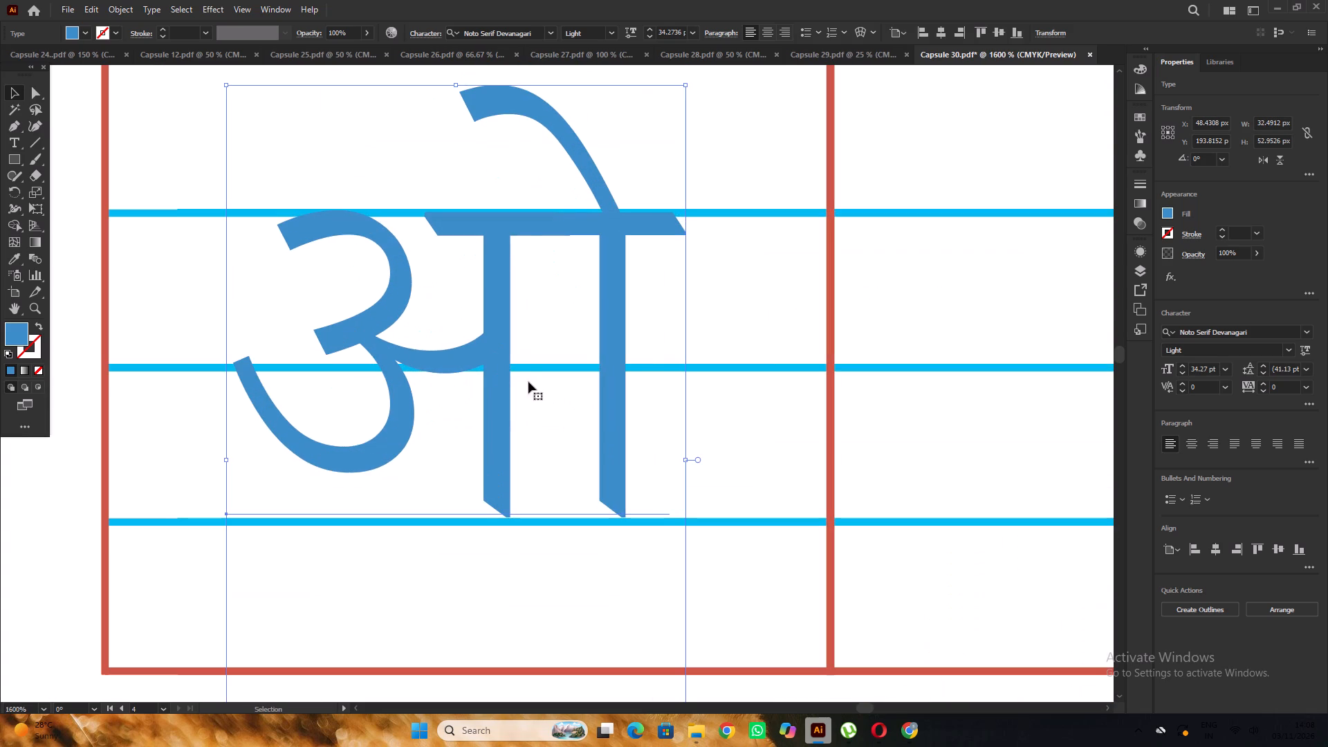
{"action": "left_click_drag", "start_coordinate": [506, 375], "coordinate": [506, 363]}
{"action": "scroll", "coordinate": [506, 363], "scroll_direction": "down", "scroll_amount": 4, "text": "alt"}
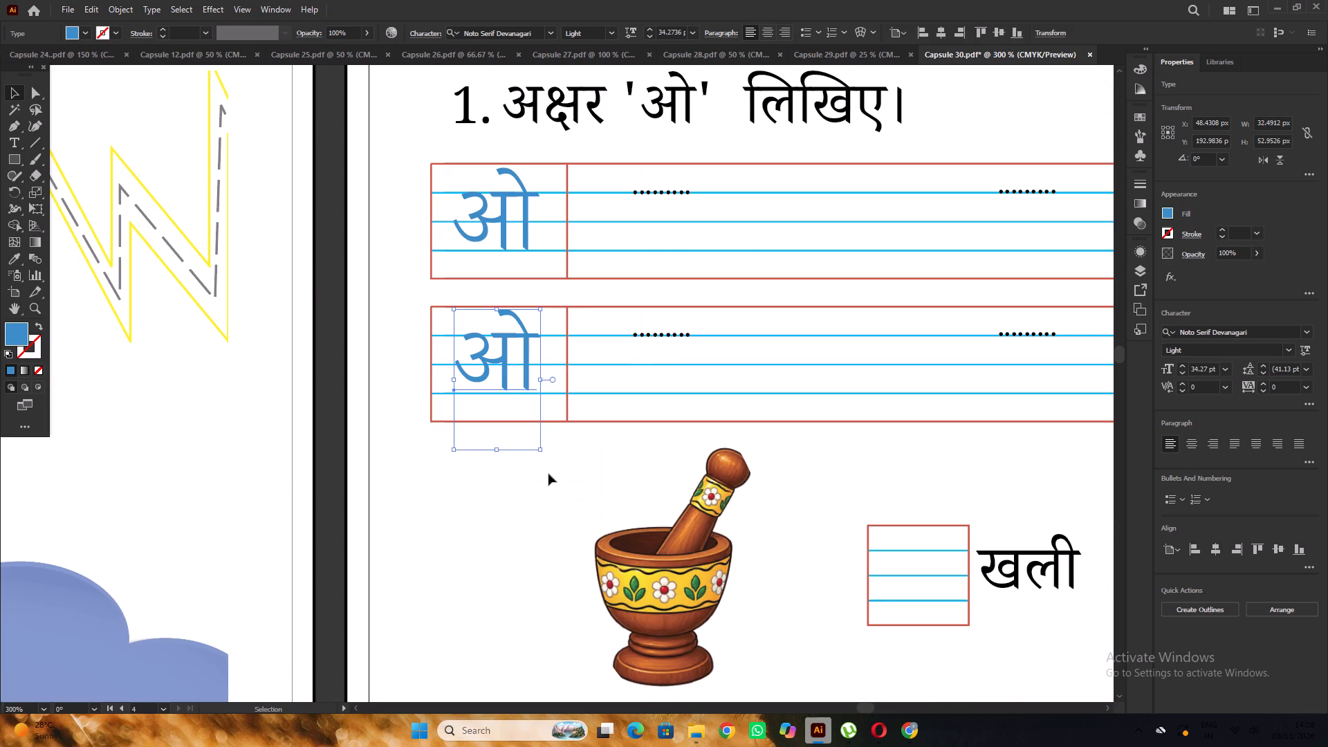
{"action": "left_click", "coordinate": [543, 450], "text": "shift"}
{"action": "scroll", "coordinate": [541, 450], "scroll_direction": "down", "scroll_amount": 6, "text": "alt"}
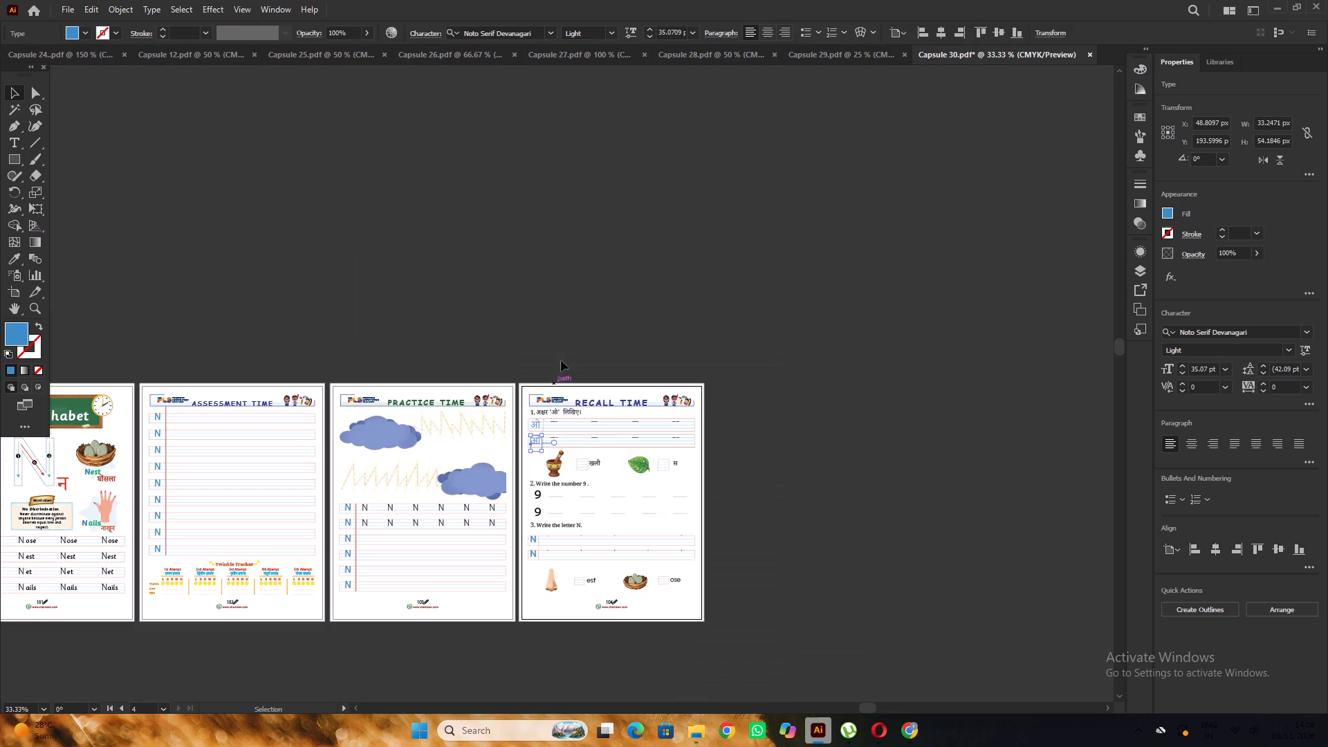
Check the font settings of the Hindi words खली and स beside the Recall Time pictures.
{"action": "left_click", "coordinate": [569, 338]}
{"action": "scroll", "coordinate": [569, 338], "scroll_direction": "down", "scroll_amount": 5}
{"action": "scroll", "coordinate": [555, 412], "scroll_direction": "up", "scroll_amount": 3, "text": "alt"}
{"action": "scroll", "coordinate": [638, 376], "scroll_direction": "up", "scroll_amount": 2, "text": "alt"}
{"action": "left_click", "coordinate": [638, 359]}
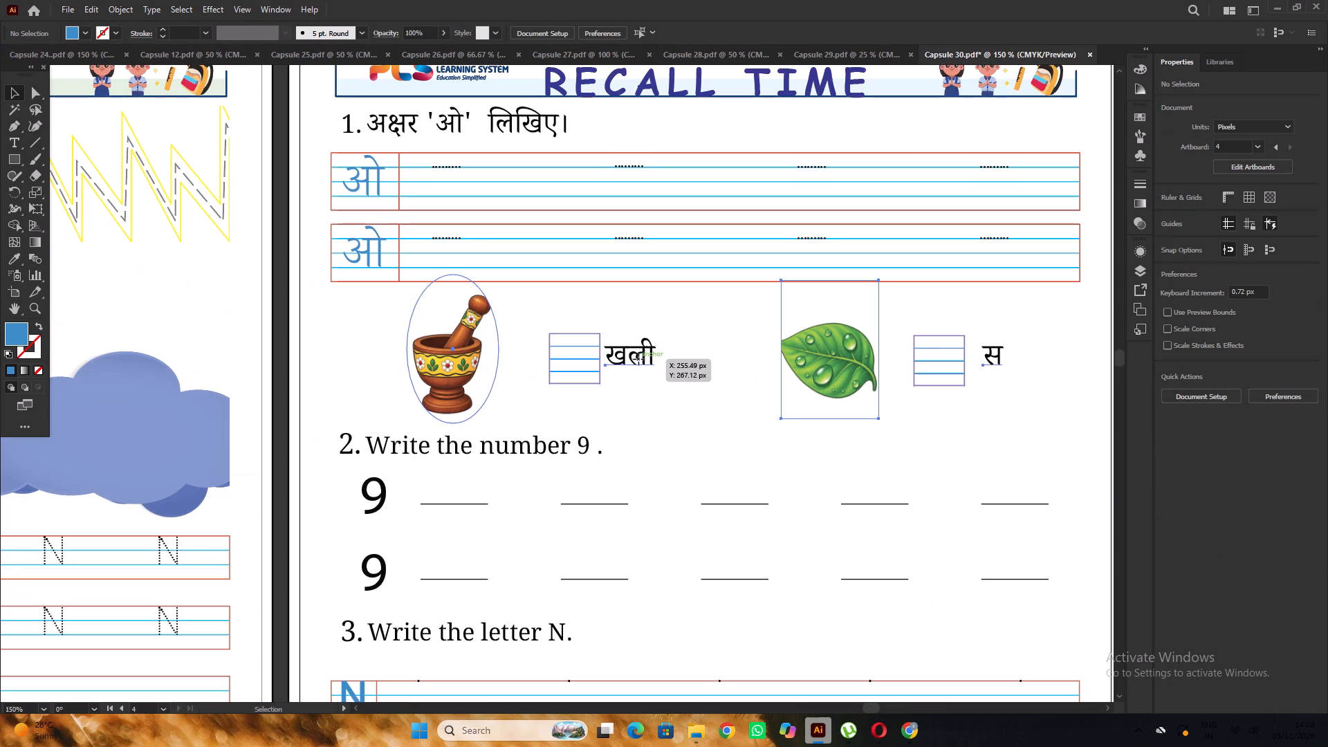
{"action": "double_click", "coordinate": [638, 359]}
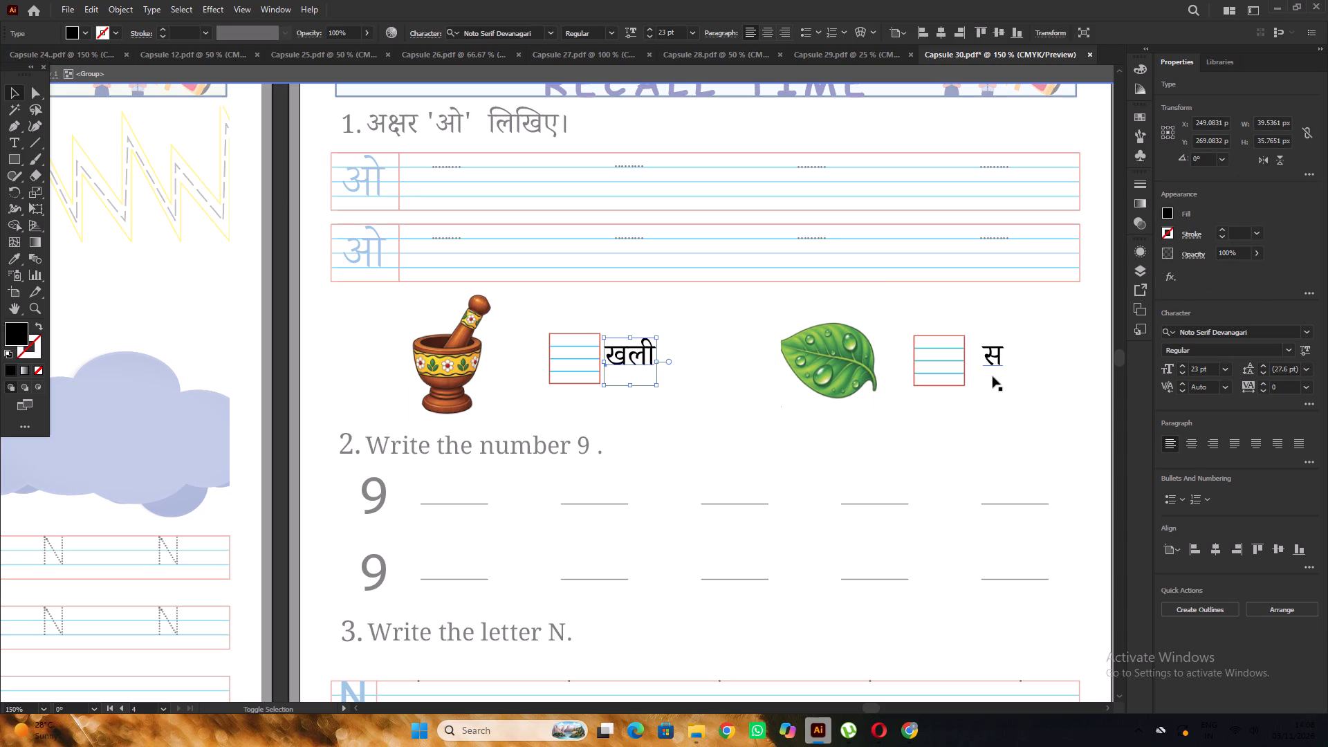
{"action": "left_click", "coordinate": [994, 362], "text": "shift"}
{"action": "scroll", "coordinate": [569, 349], "scroll_direction": "down", "scroll_amount": 3, "text": "alt"}
{"action": "scroll", "coordinate": [854, 369], "scroll_direction": "down", "scroll_amount": 4}
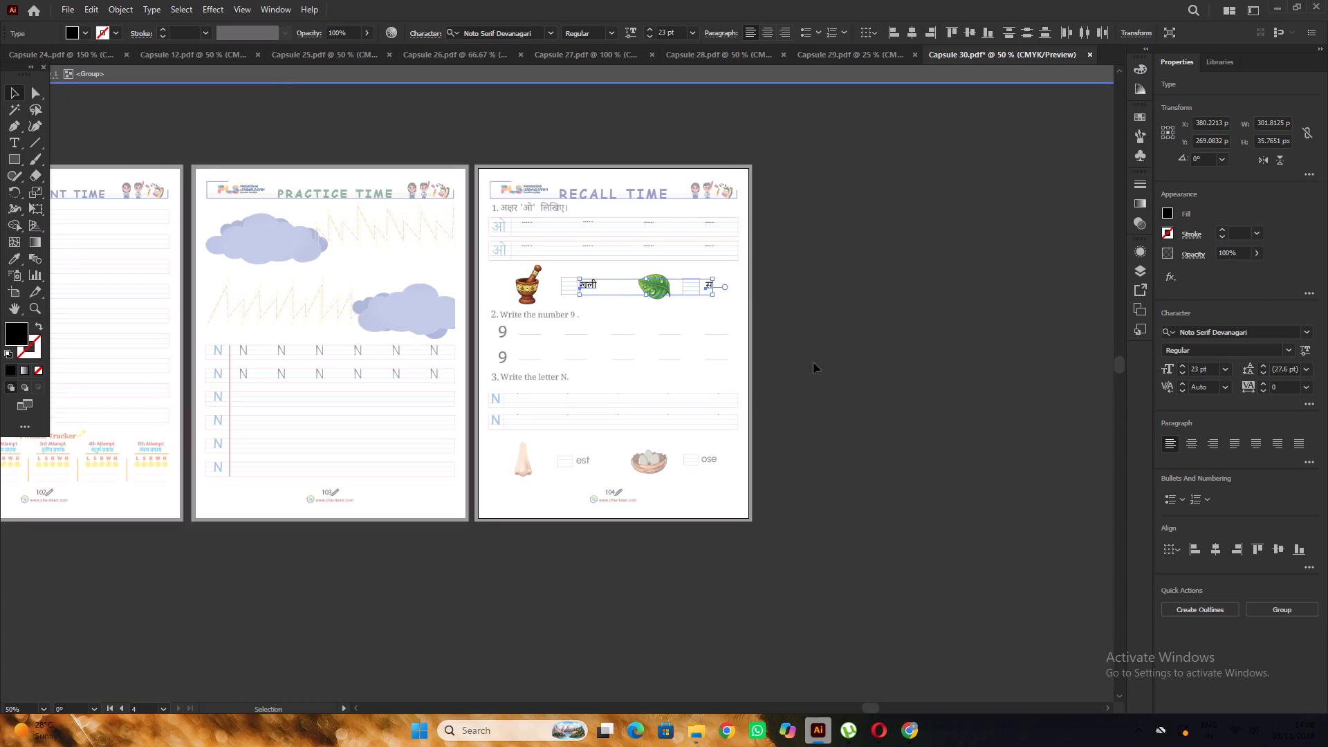
{"action": "scroll", "coordinate": [813, 362], "scroll_direction": "up", "scroll_amount": 1}
{"action": "double_click", "coordinate": [838, 357]}
{"action": "scroll", "coordinate": [495, 358], "scroll_direction": "up", "scroll_amount": 2, "text": "alt"}
Set the Recall Time page's question 2 heading, number and text, in the Sassoon Primary font.
{"action": "left_click", "coordinate": [495, 308]}
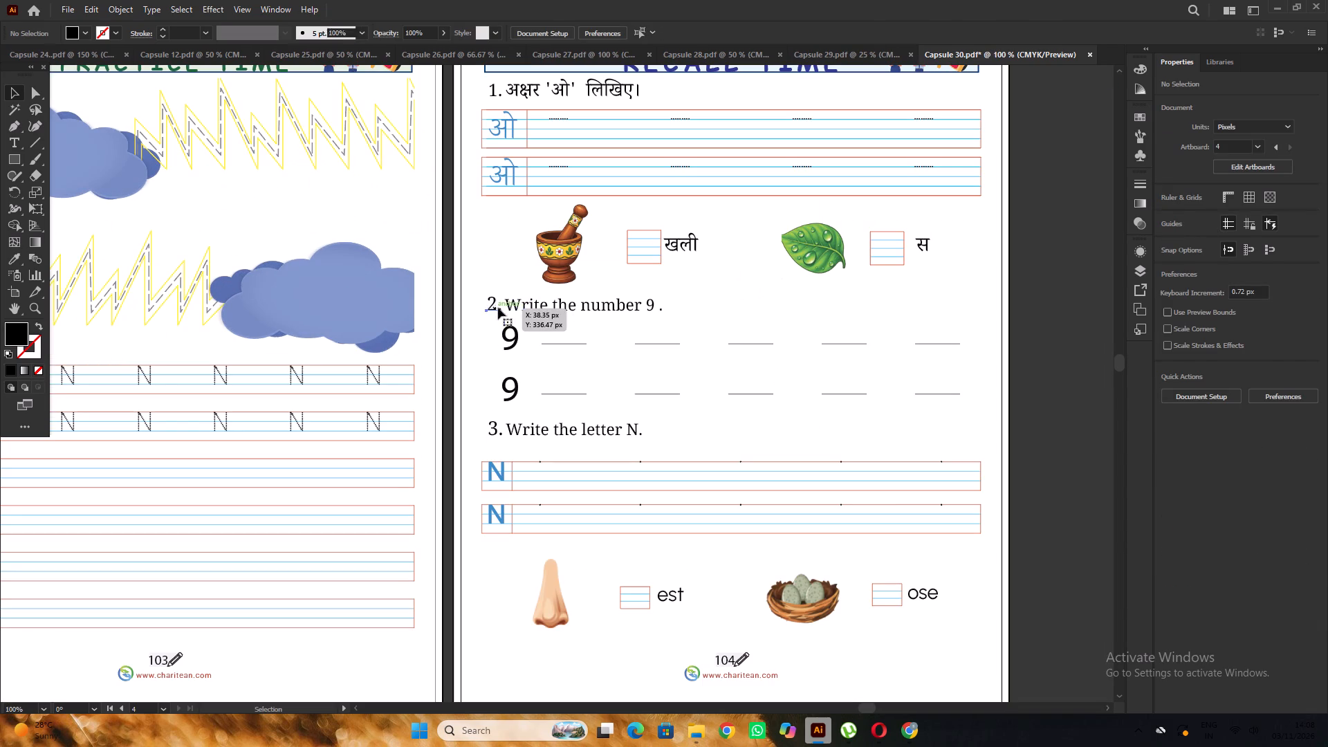
{"action": "left_click", "coordinate": [558, 307], "text": "shift"}
{"action": "left_click", "coordinate": [1255, 334]}
{"action": "key", "text": "s"}
{"action": "key", "text": "a"}
{"action": "key", "text": "s"}
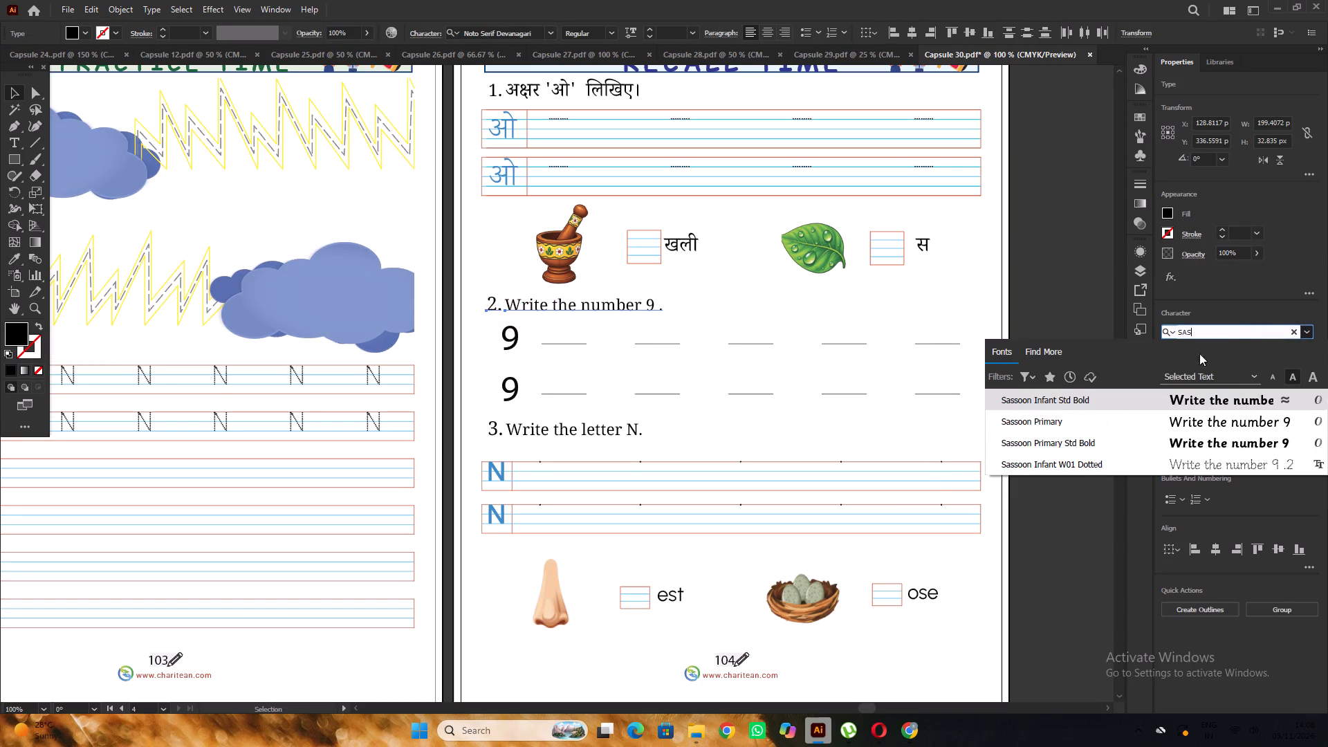
{"action": "left_click", "coordinate": [1048, 430]}
{"action": "scroll", "coordinate": [672, 326], "scroll_direction": "down", "scroll_amount": 1, "text": "alt"}
{"action": "left_click", "coordinate": [1008, 373]}
Recolour the Recall Time page's two 9s with the blue 248bcb copied from a row-start N on the Practice Time page.
{"action": "scroll", "coordinate": [986, 362], "scroll_direction": "down", "scroll_amount": 2}
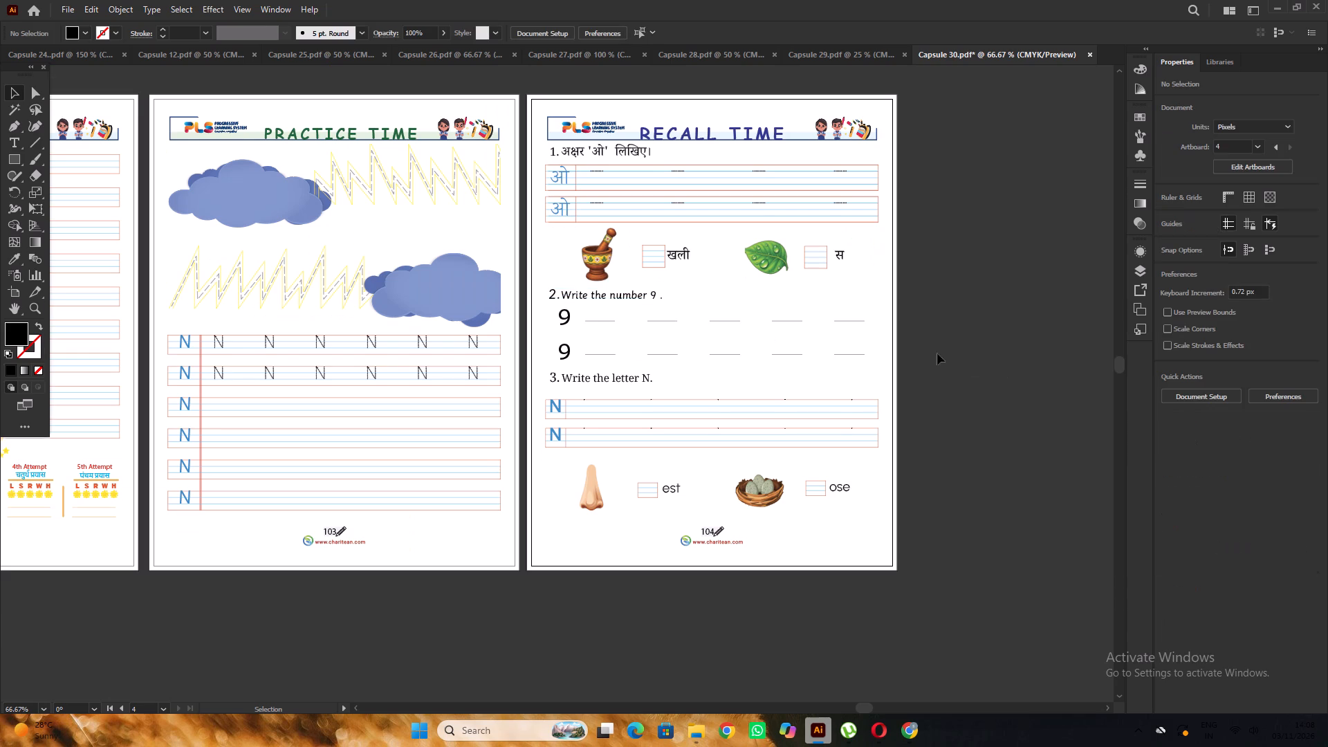
{"action": "scroll", "coordinate": [670, 336], "scroll_direction": "up", "scroll_amount": 2}
{"action": "scroll", "coordinate": [815, 351], "scroll_direction": "down", "scroll_amount": 1, "text": "alt"}
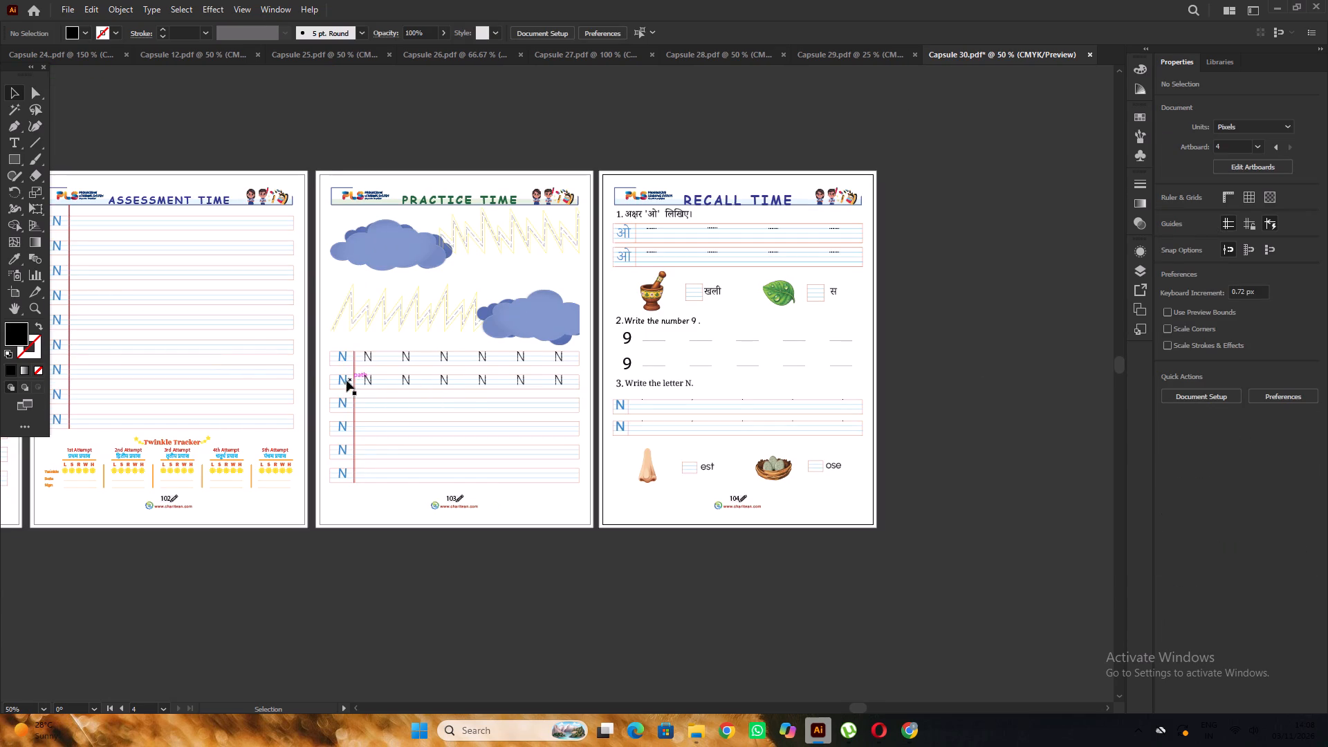
{"action": "left_click", "coordinate": [345, 380]}
{"action": "double_click", "coordinate": [17, 335]}
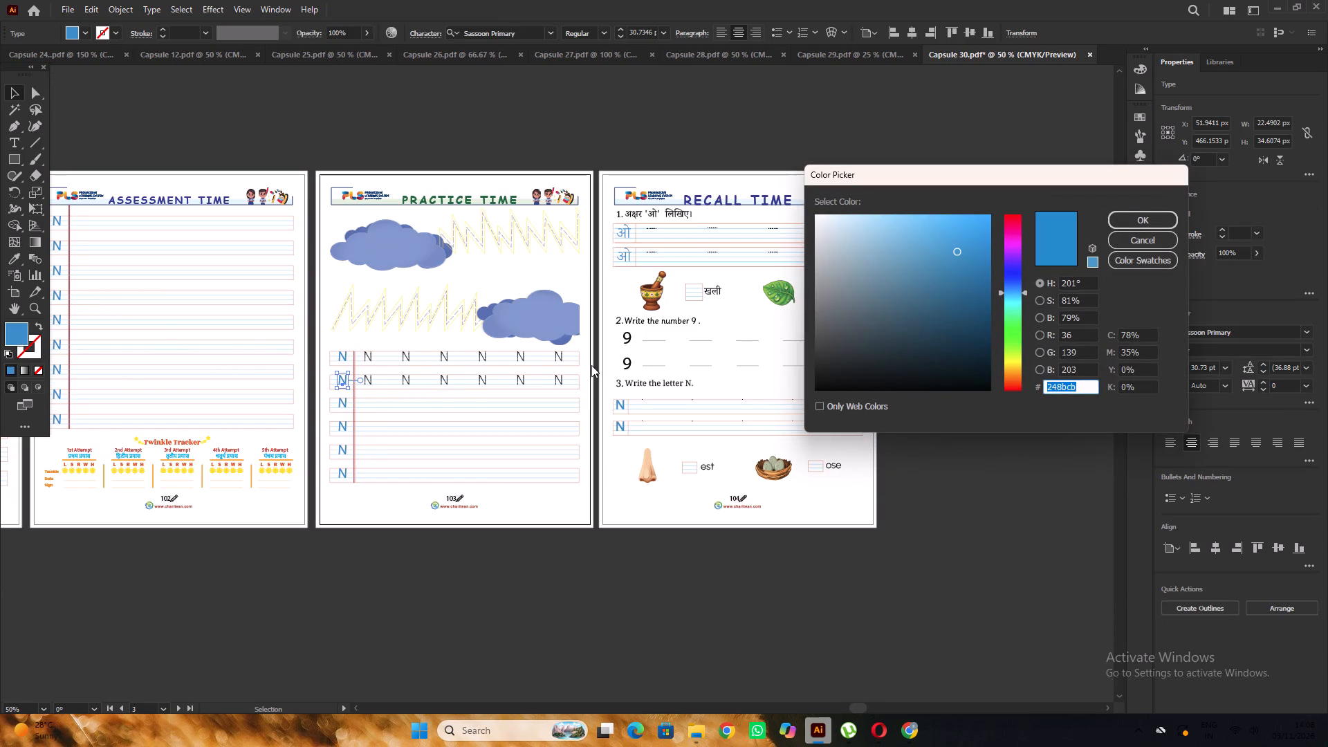
{"action": "key", "text": "ctrl+c"}
{"action": "left_click", "coordinate": [1125, 219]}
{"action": "scroll", "coordinate": [715, 378], "scroll_direction": "up", "scroll_amount": 1, "text": "alt"}
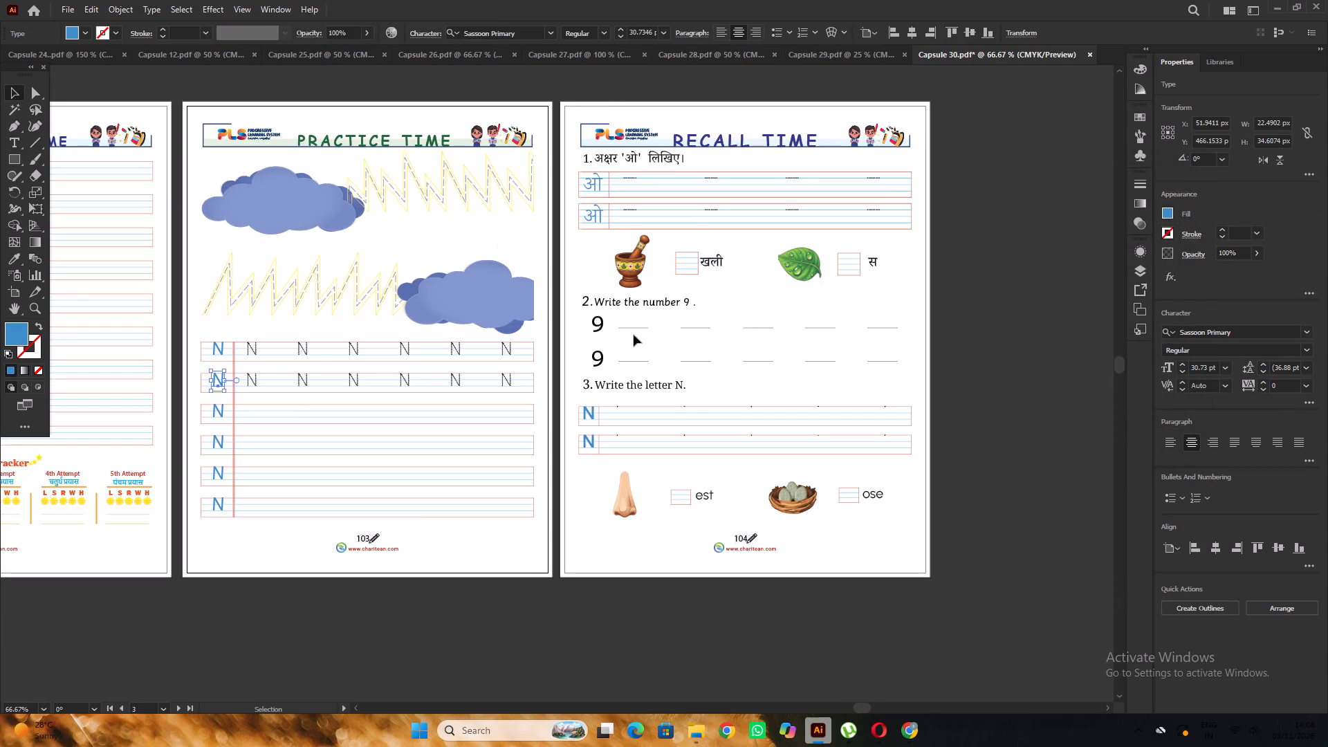
{"action": "scroll", "coordinate": [630, 316], "scroll_direction": "up", "scroll_amount": 1, "text": "alt"}
{"action": "left_click", "coordinate": [588, 336]}
{"action": "left_click", "coordinate": [590, 373], "text": "shift"}
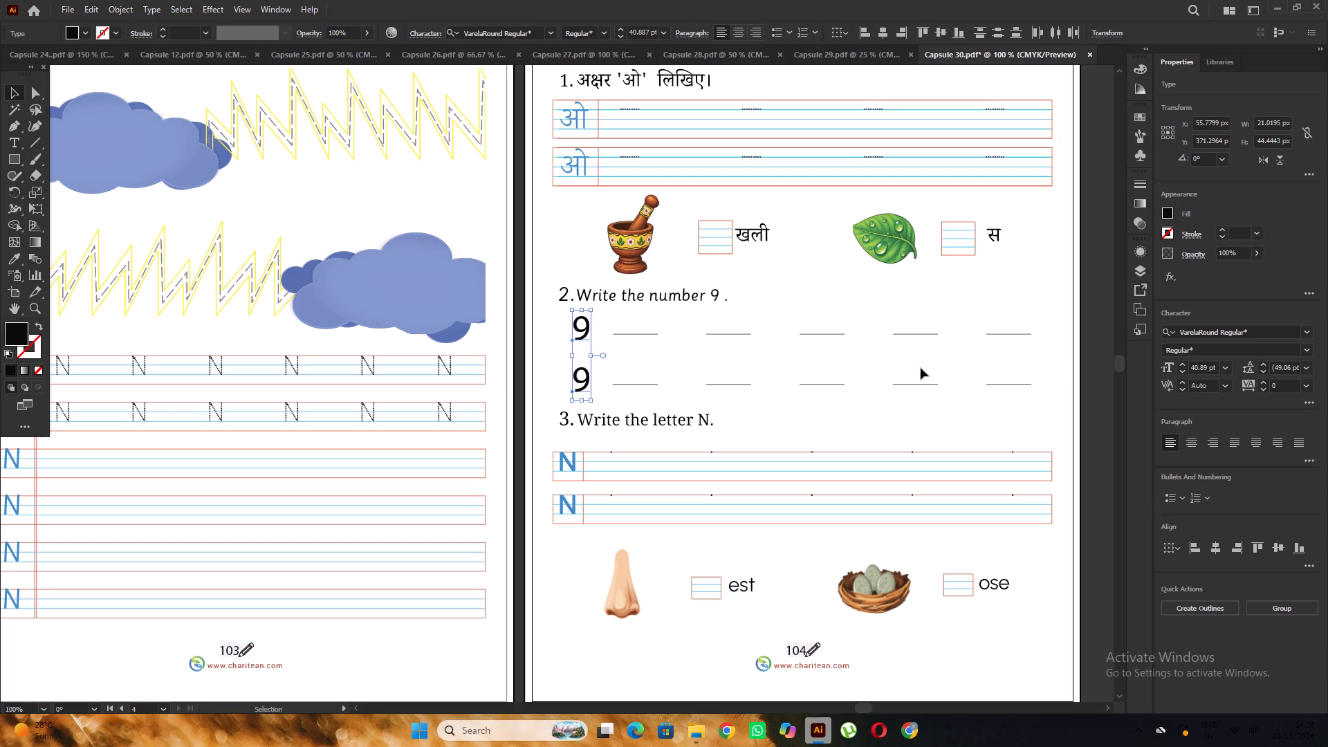
{"action": "double_click", "coordinate": [19, 332]}
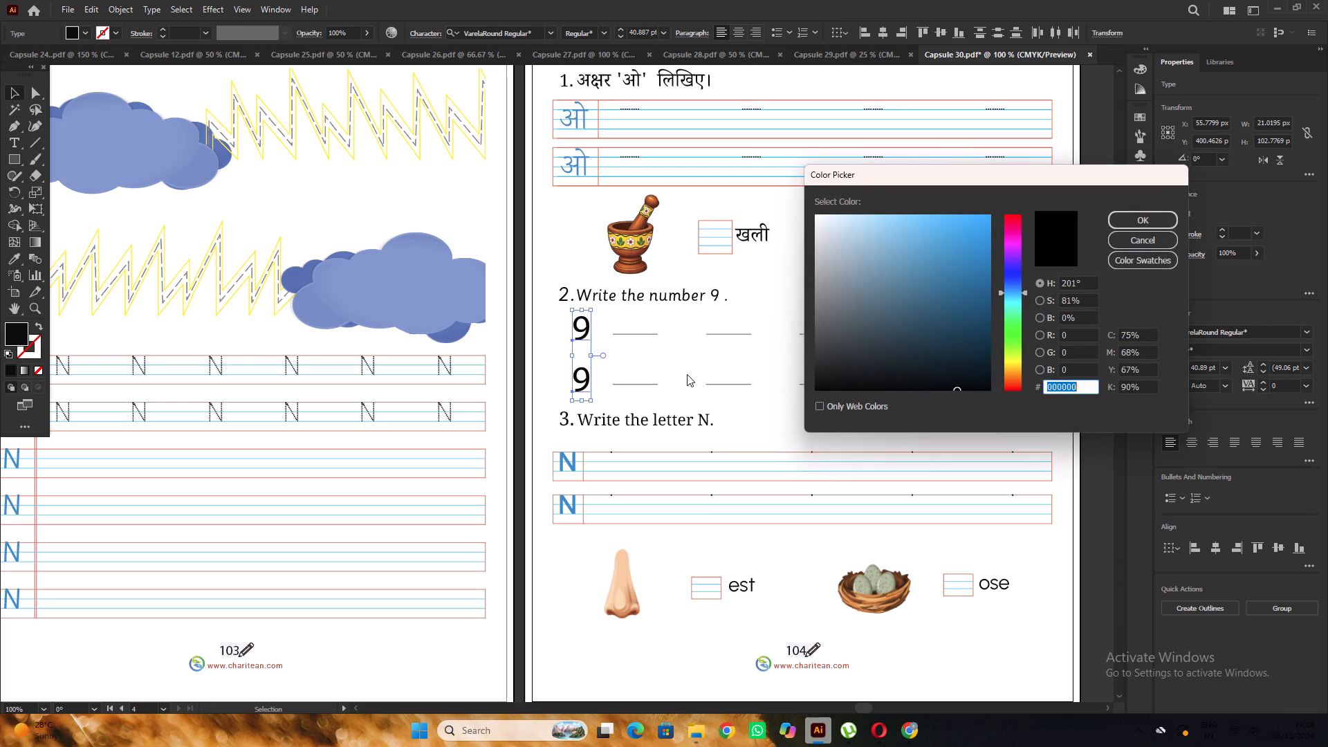
{"action": "key", "text": "ctrl+v"}
{"action": "left_click", "coordinate": [1165, 219]}
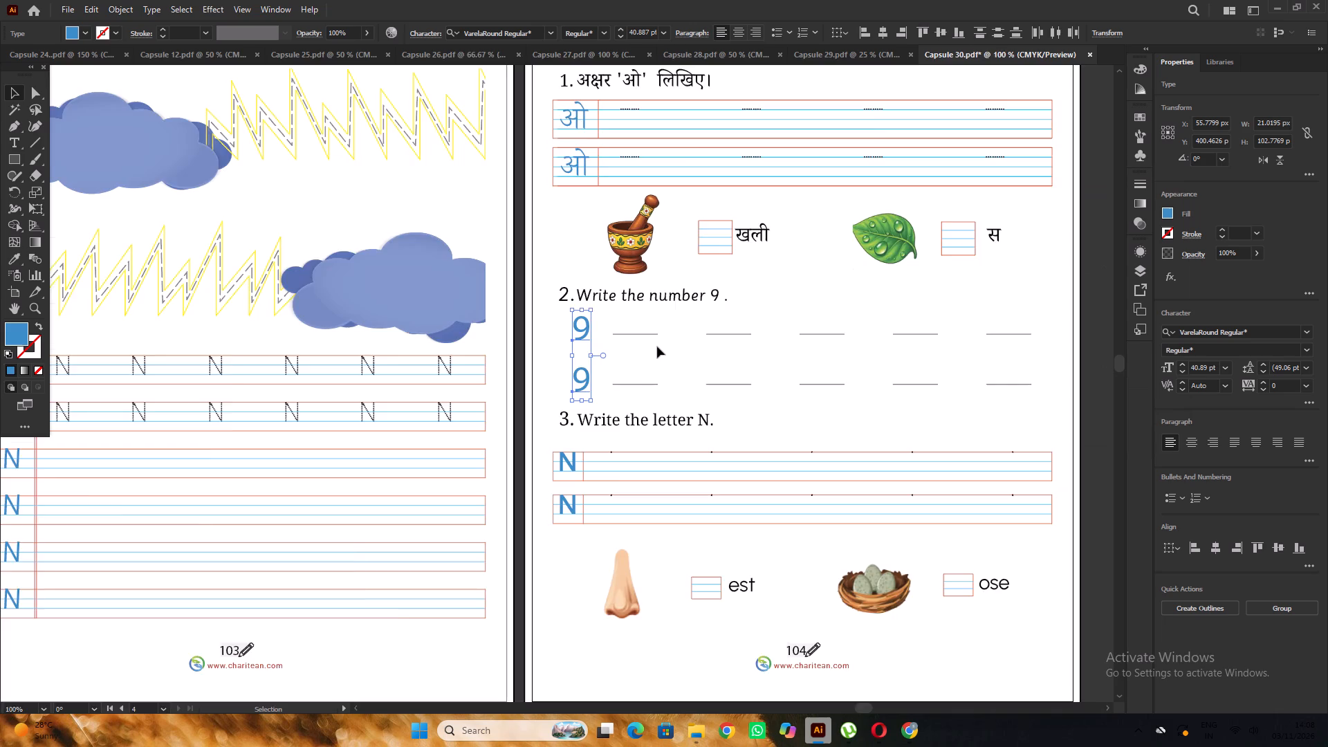
Change the two blue 9s on the Recall Time page to the Sassoon Primary font.
{"action": "scroll", "coordinate": [657, 347], "scroll_direction": "down", "scroll_amount": 1, "text": "alt"}
{"action": "scroll", "coordinate": [657, 346], "scroll_direction": "down", "scroll_amount": 4}
{"action": "left_click", "coordinate": [1264, 335]}
{"action": "type", "text": "SA"}
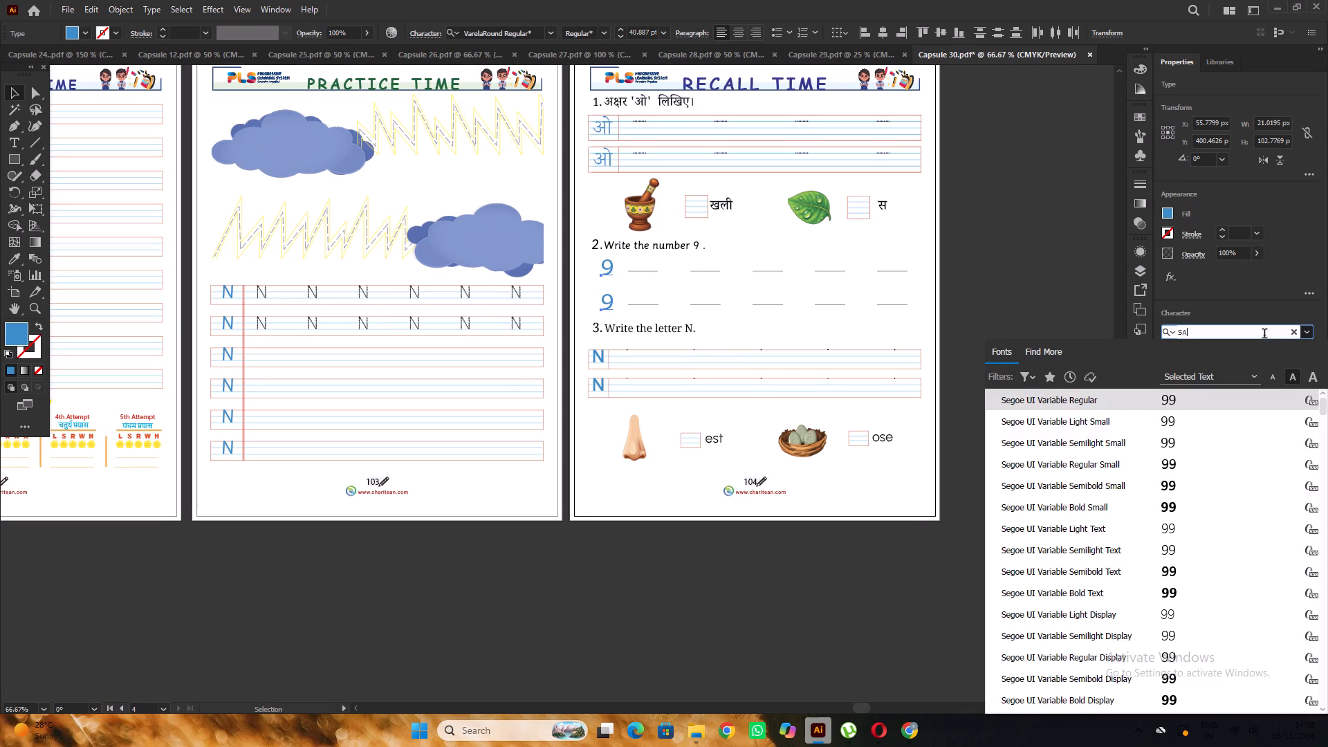
{"action": "key", "text": "s"}
{"action": "left_click", "coordinate": [1105, 421]}
{"action": "left_click", "coordinate": [1066, 366]}
Set the Recall Time page's question 3 heading, number and text, in the Sassoon Primary font.
{"action": "scroll", "coordinate": [609, 350], "scroll_direction": "down", "scroll_amount": 3}
{"action": "scroll", "coordinate": [634, 302], "scroll_direction": "up", "scroll_amount": 1, "text": "alt"}
{"action": "left_click", "coordinate": [656, 275]}
{"action": "left_click", "coordinate": [578, 273], "text": "shift"}
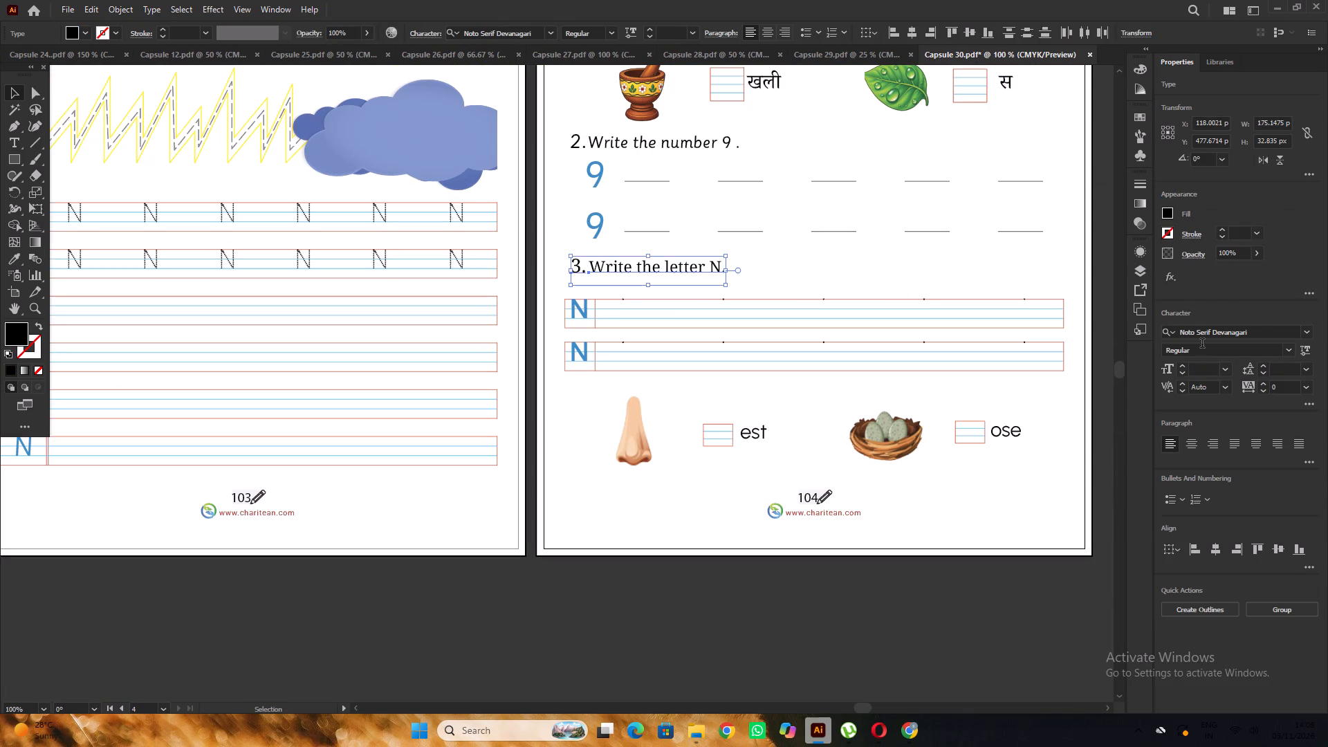
{"action": "left_click", "coordinate": [1261, 335]}
{"action": "key", "text": "s"}
{"action": "key", "text": "a"}
{"action": "key", "text": "s"}
{"action": "left_click", "coordinate": [1111, 423]}
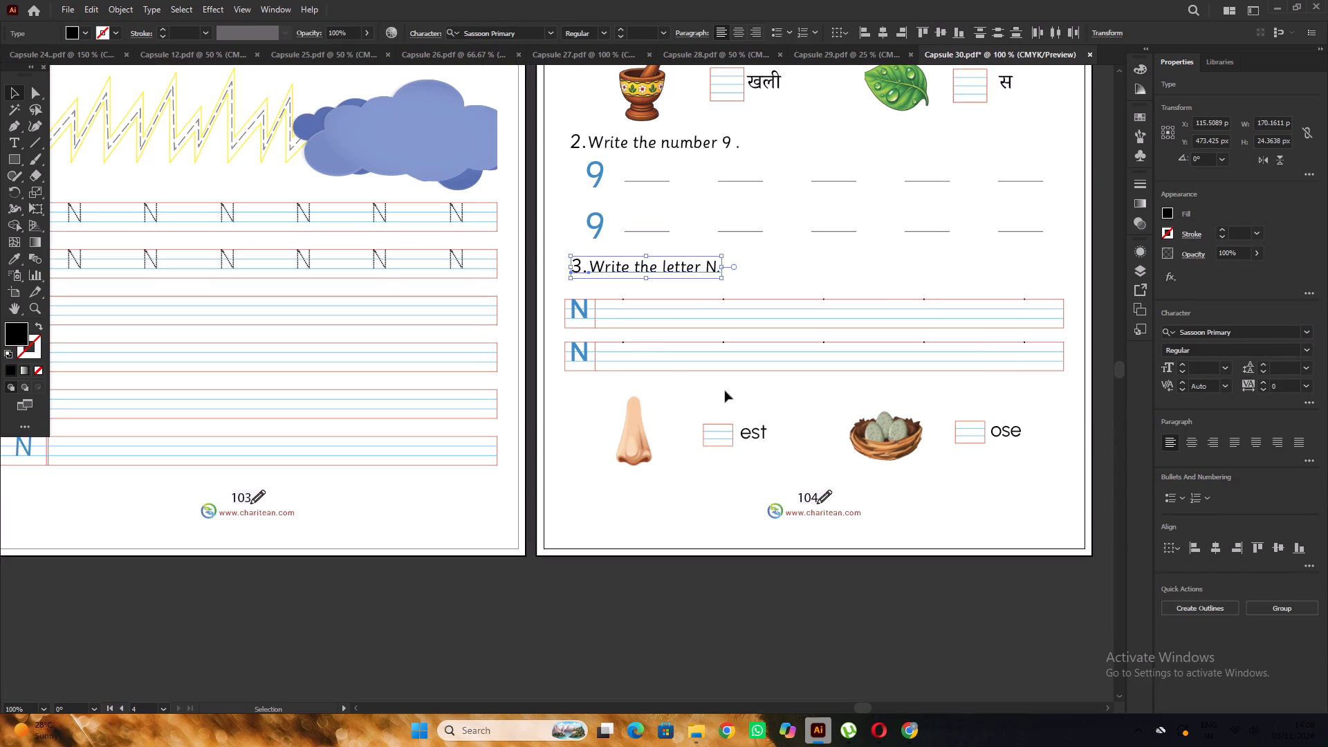
Change the two blue N letters in the Recall Time writing rows to the Sassoon Primary font.
{"action": "scroll", "coordinate": [542, 319], "scroll_direction": "up", "scroll_amount": 1, "text": "alt"}
{"action": "left_click", "coordinate": [600, 313]}
{"action": "left_click", "coordinate": [601, 372], "text": "shift"}
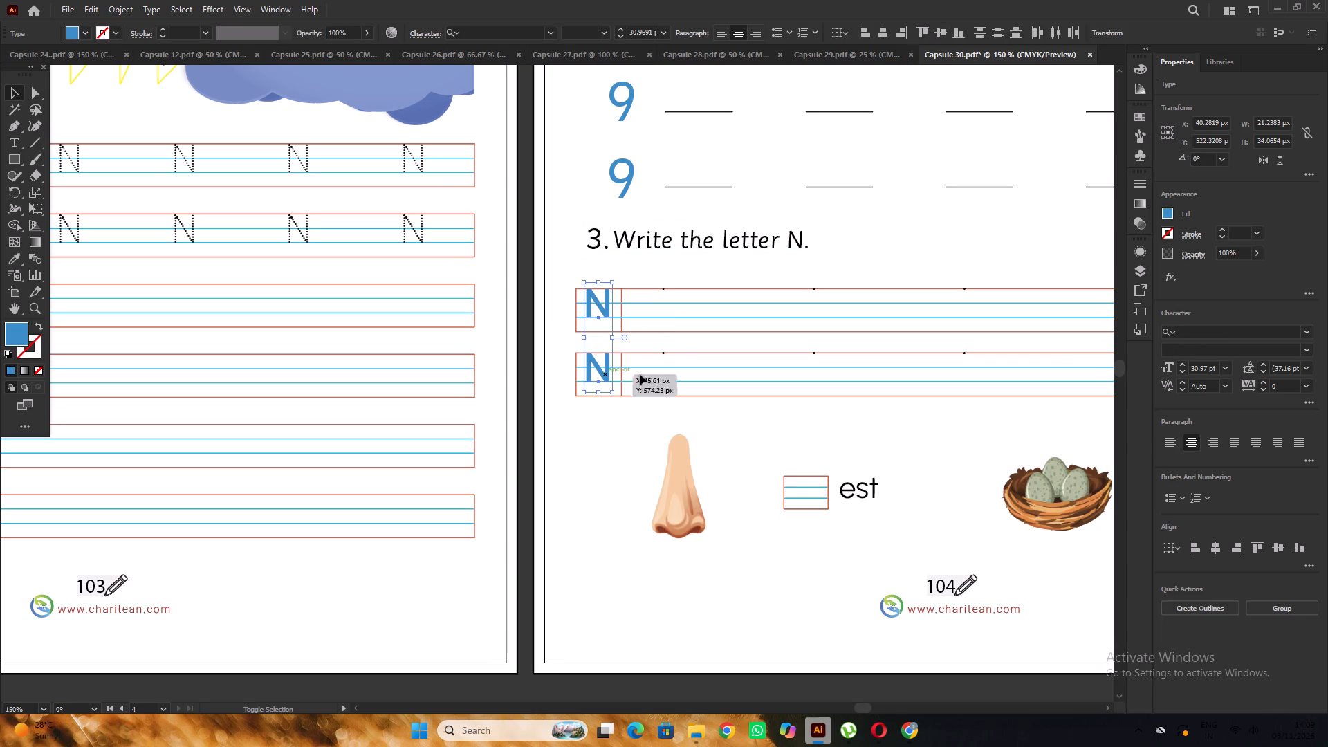
{"action": "left_click", "coordinate": [1236, 336]}
{"action": "key", "text": "s"}
{"action": "key", "text": "a"}
{"action": "key", "text": "s"}
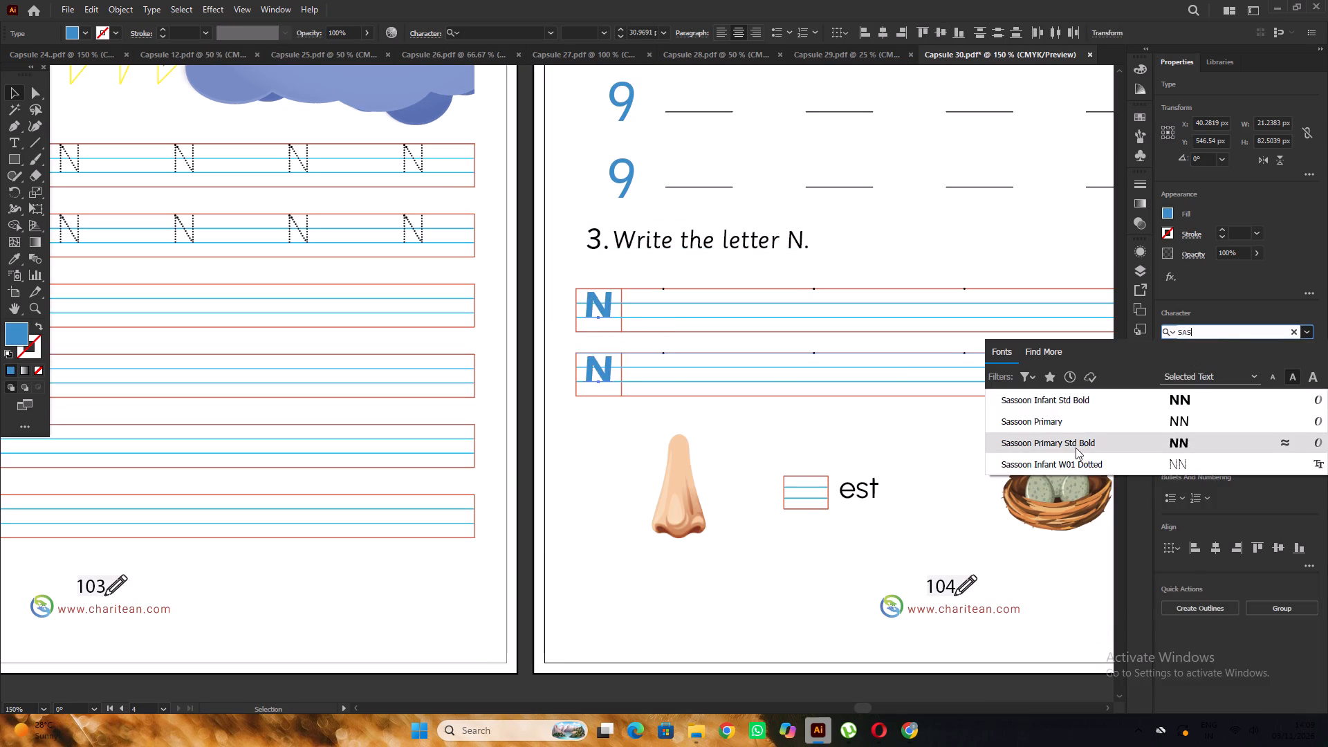
{"action": "left_click", "coordinate": [1085, 421]}
Change the word endings "est" and "ose" beside the Recall Time pictures to the Sassoon Primary font.
{"action": "scroll", "coordinate": [600, 353], "scroll_direction": "down", "scroll_amount": 2, "text": "alt"}
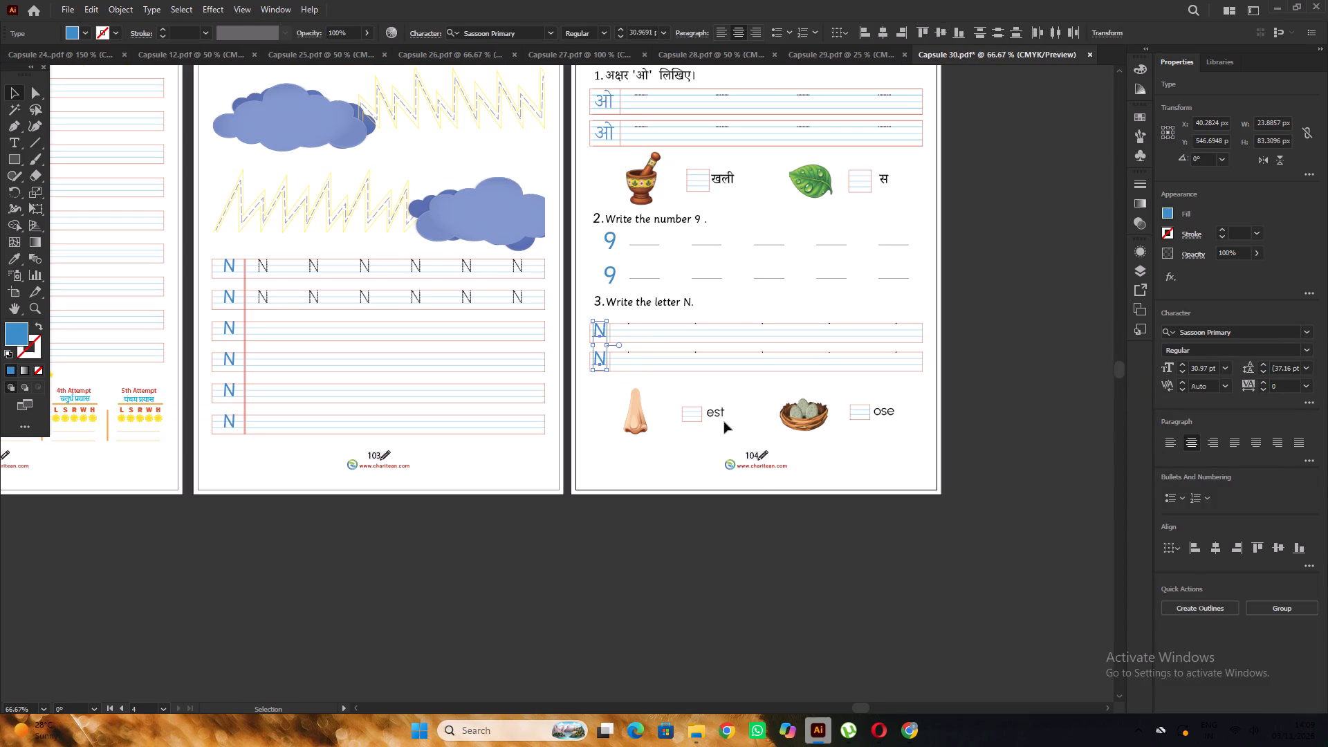
{"action": "left_click", "coordinate": [717, 414]}
{"action": "triple_click", "coordinate": [877, 415]}
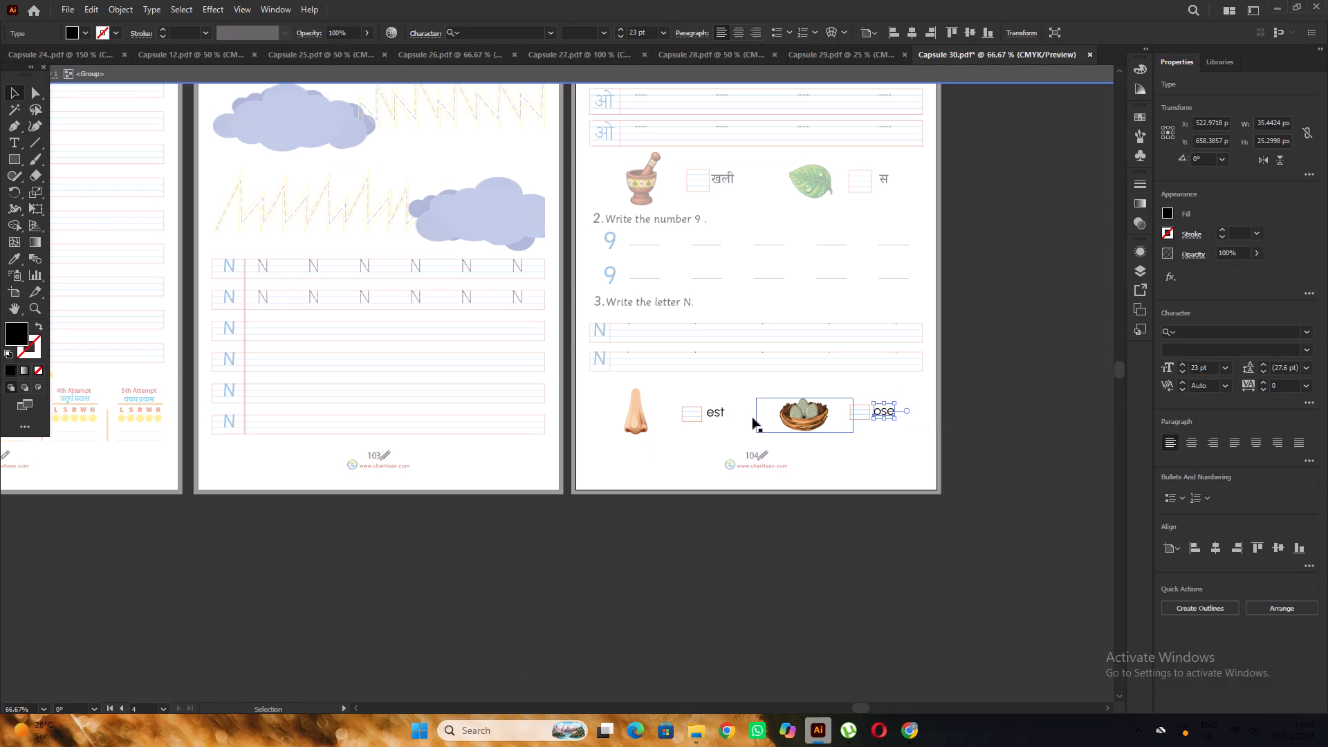
{"action": "key", "text": "s"}
{"action": "key", "text": "s"}
{"action": "key", "text": "s"}
{"action": "key", "text": "s"}
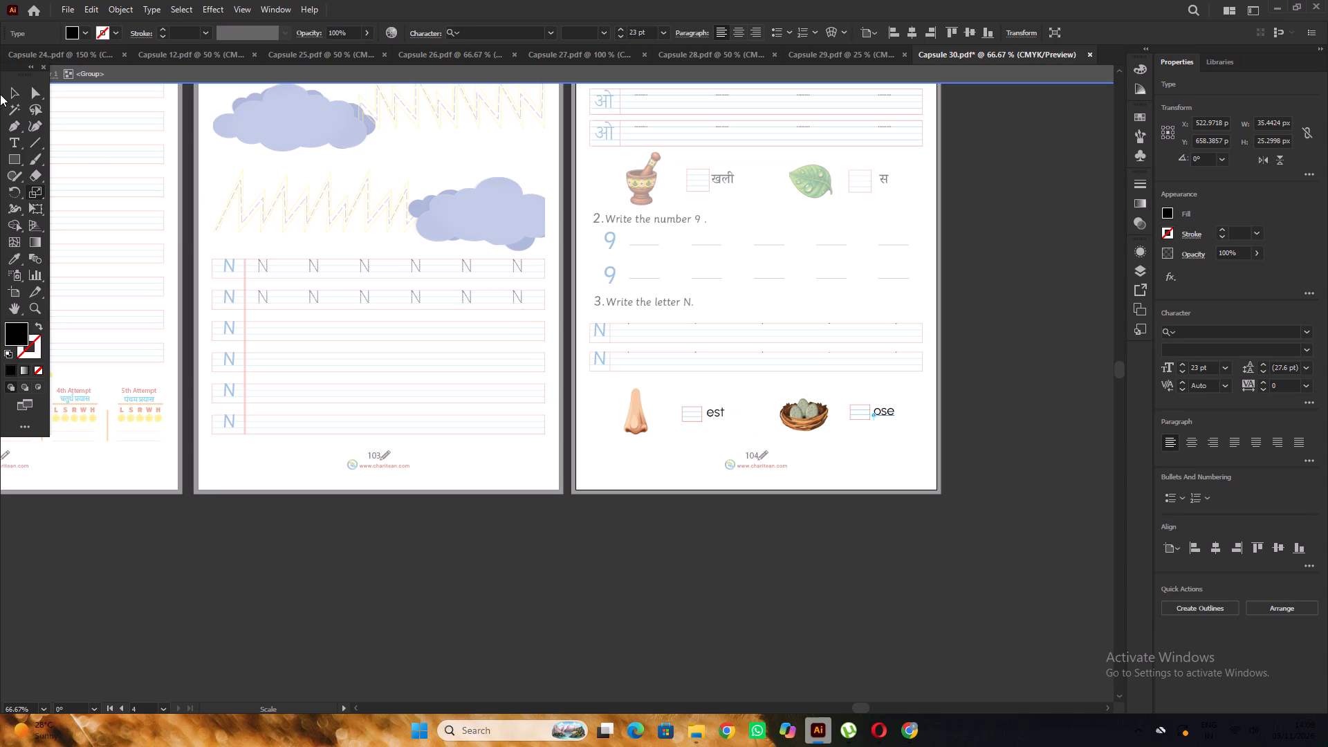
{"action": "left_click", "coordinate": [5, 93]}
{"action": "scroll", "coordinate": [825, 439], "scroll_direction": "up", "scroll_amount": 1, "text": "alt"}
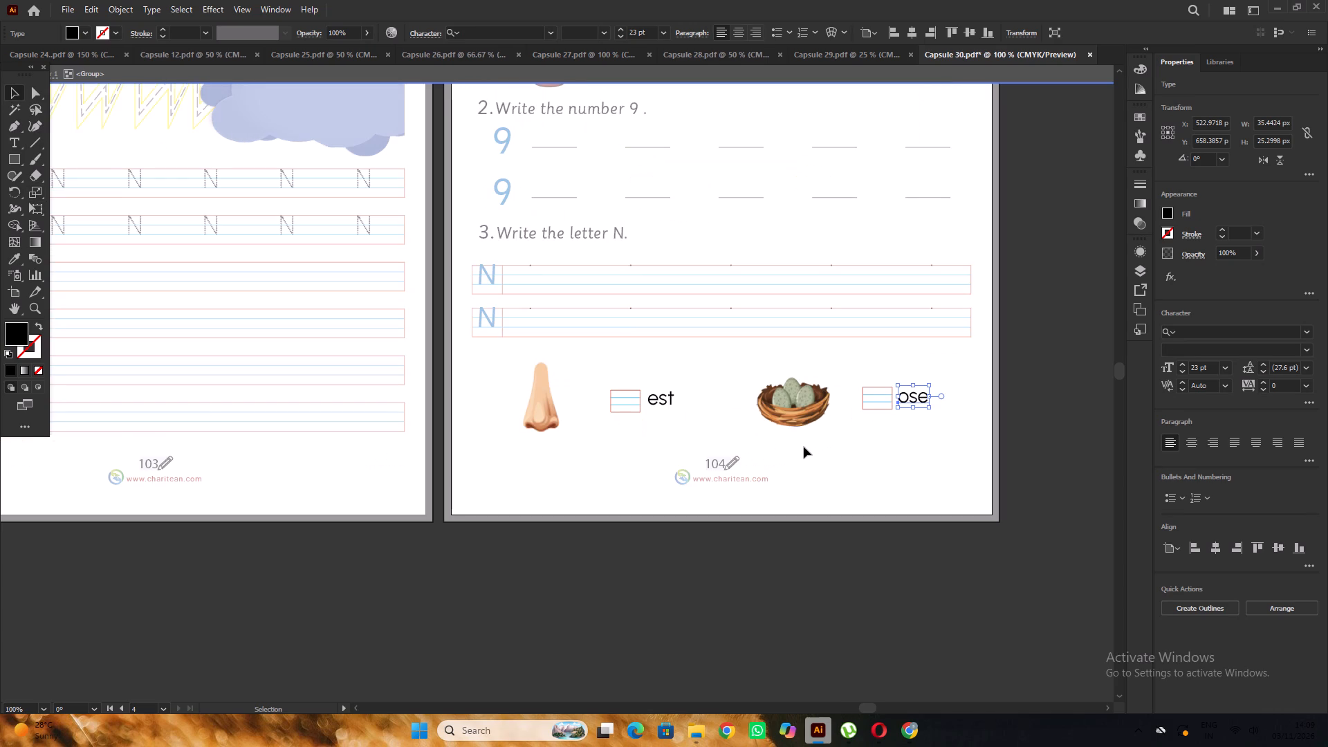
{"action": "left_click", "coordinate": [652, 403], "text": "shift"}
{"action": "left_click", "coordinate": [1221, 336]}
{"action": "key", "text": "s"}
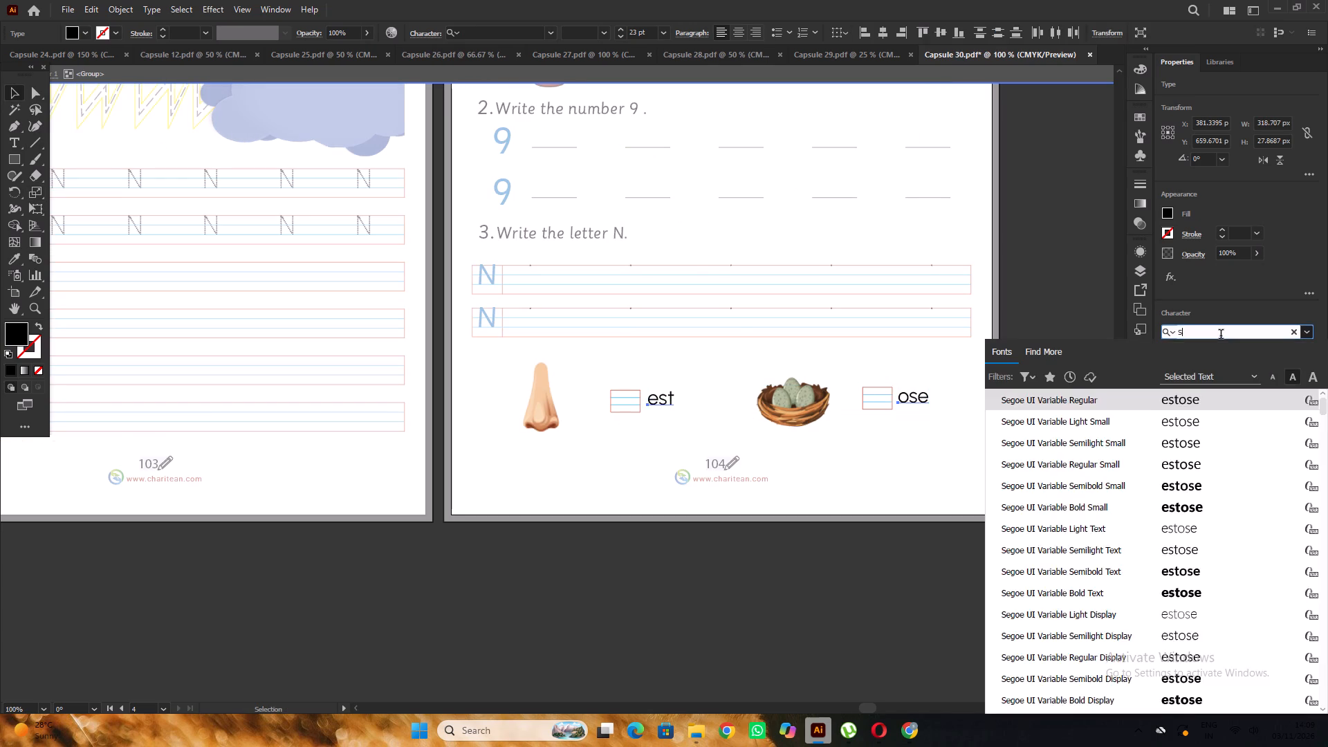
{"action": "key", "text": "a"}
{"action": "key", "text": "s"}
{"action": "left_click", "coordinate": [1122, 427]}
{"action": "scroll", "coordinate": [815, 380], "scroll_direction": "down", "scroll_amount": 2, "text": "alt"}
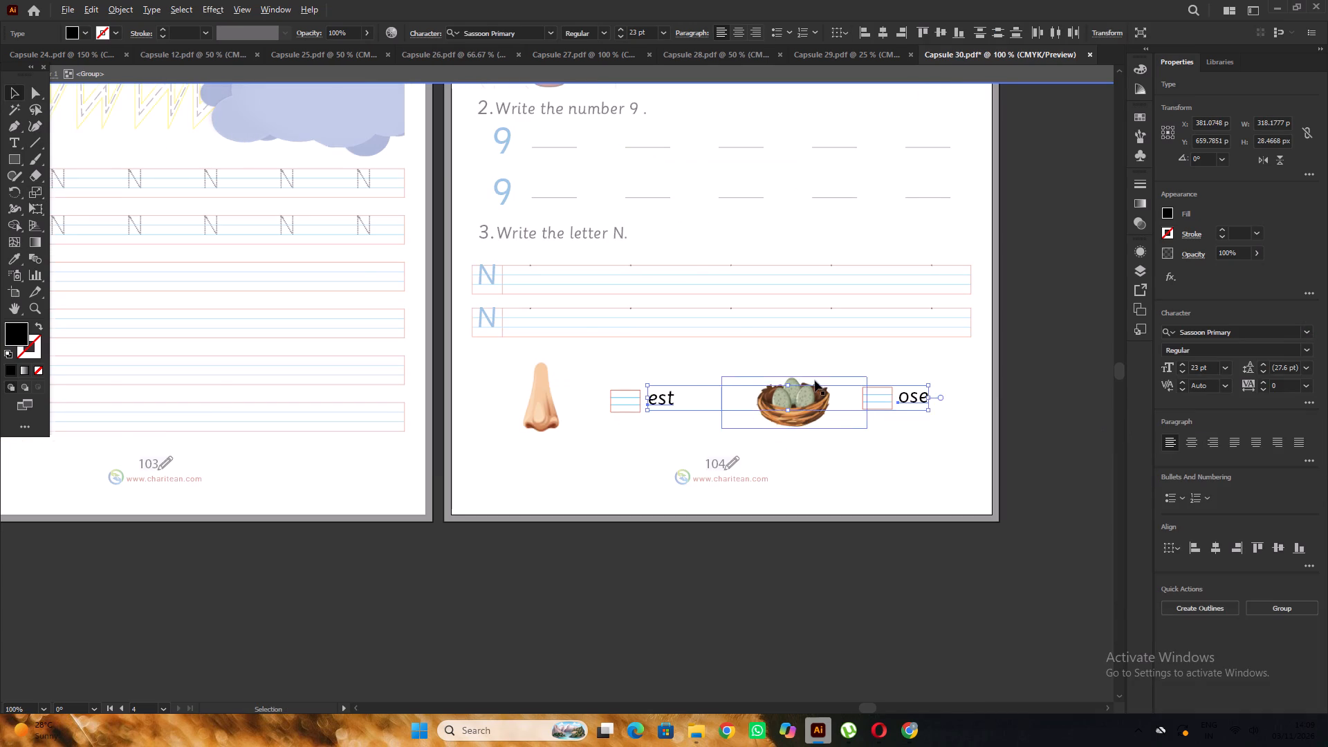
{"action": "triple_click", "coordinate": [852, 495]}
Delete the Comic Sans titles RECALL TIME, PRACTICE TIME and ASSESSMENT TIME from the page headers.
{"action": "scroll", "coordinate": [854, 432], "scroll_direction": "up", "scroll_amount": 2}
{"action": "scroll", "coordinate": [924, 435], "scroll_direction": "down", "scroll_amount": 3, "text": "alt"}
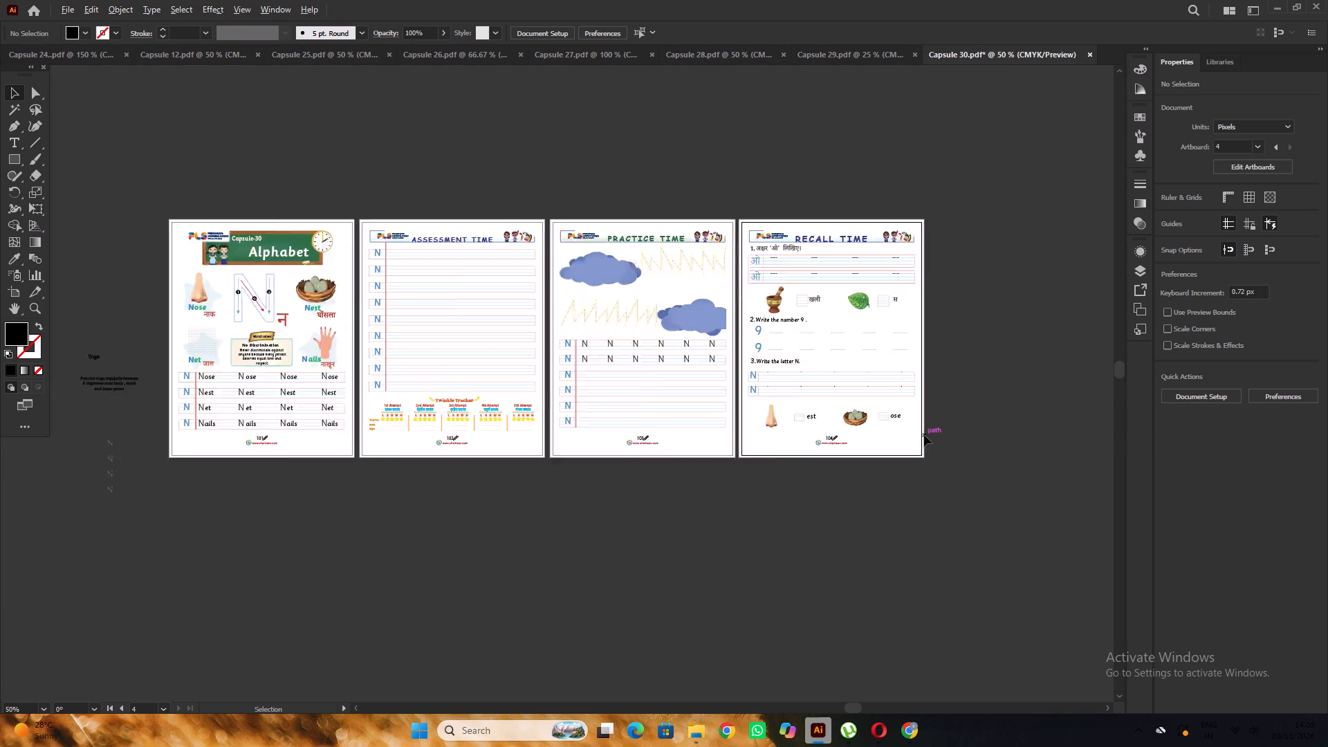
{"action": "scroll", "coordinate": [924, 435], "scroll_direction": "down", "scroll_amount": 1, "text": "alt"}
{"action": "scroll", "coordinate": [827, 375], "scroll_direction": "up", "scroll_amount": 4}
{"action": "scroll", "coordinate": [775, 340], "scroll_direction": "up", "scroll_amount": 2, "text": "alt"}
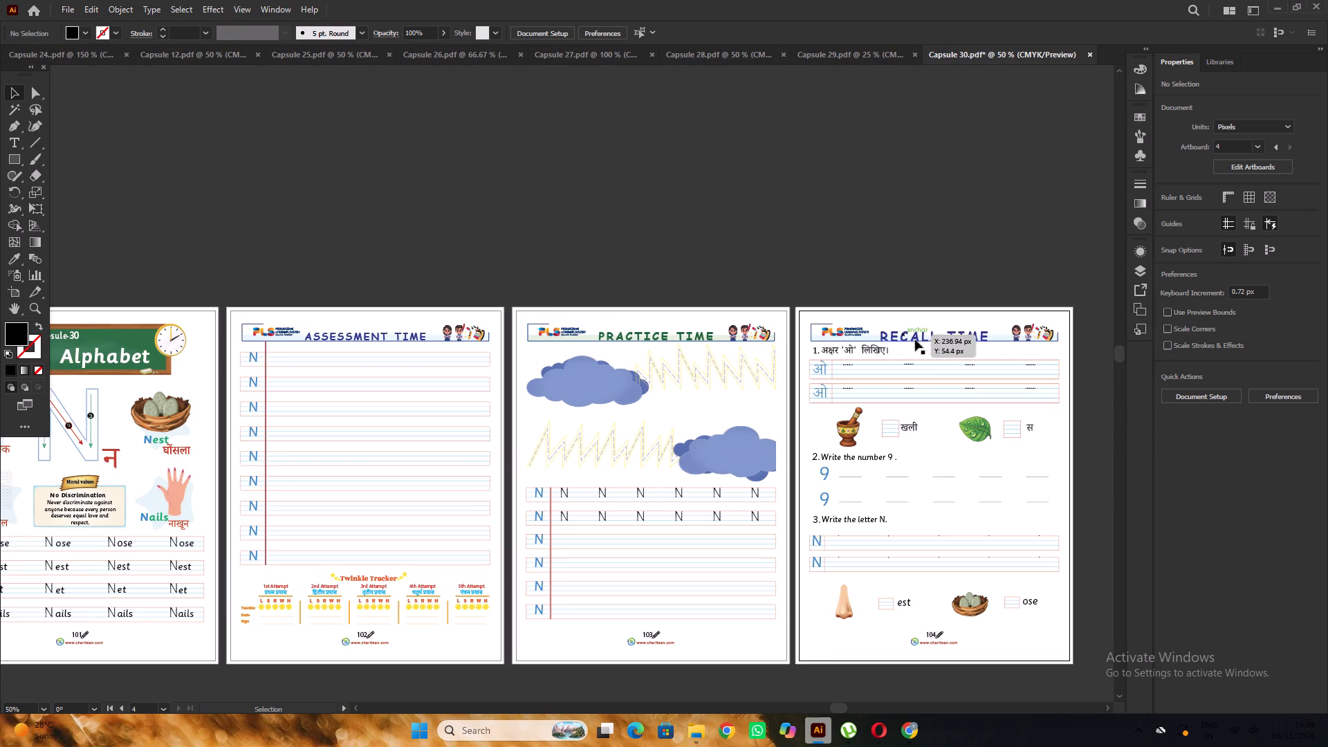
{"action": "left_click", "coordinate": [919, 340]}
{"action": "left_click", "coordinate": [652, 337], "text": "shift"}
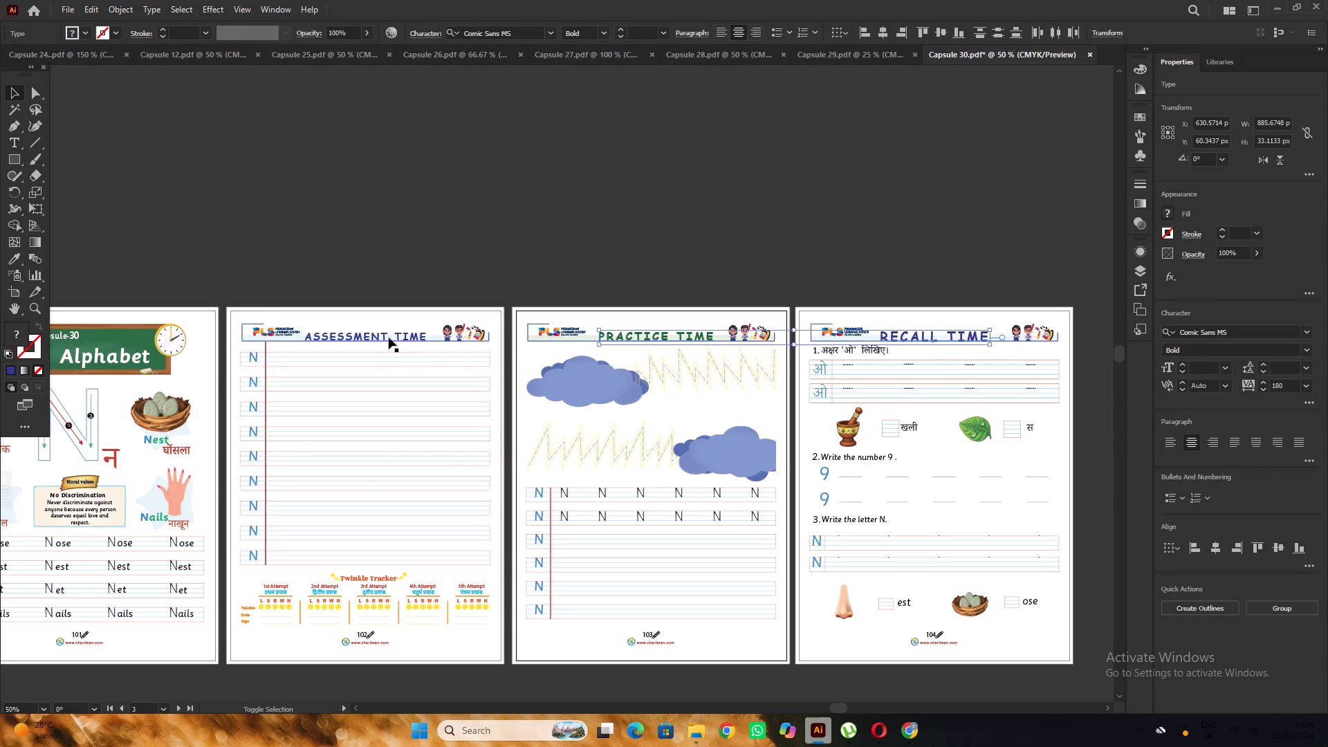
{"action": "left_click", "coordinate": [407, 336], "text": "shift"}
{"action": "key", "text": "Delete"}
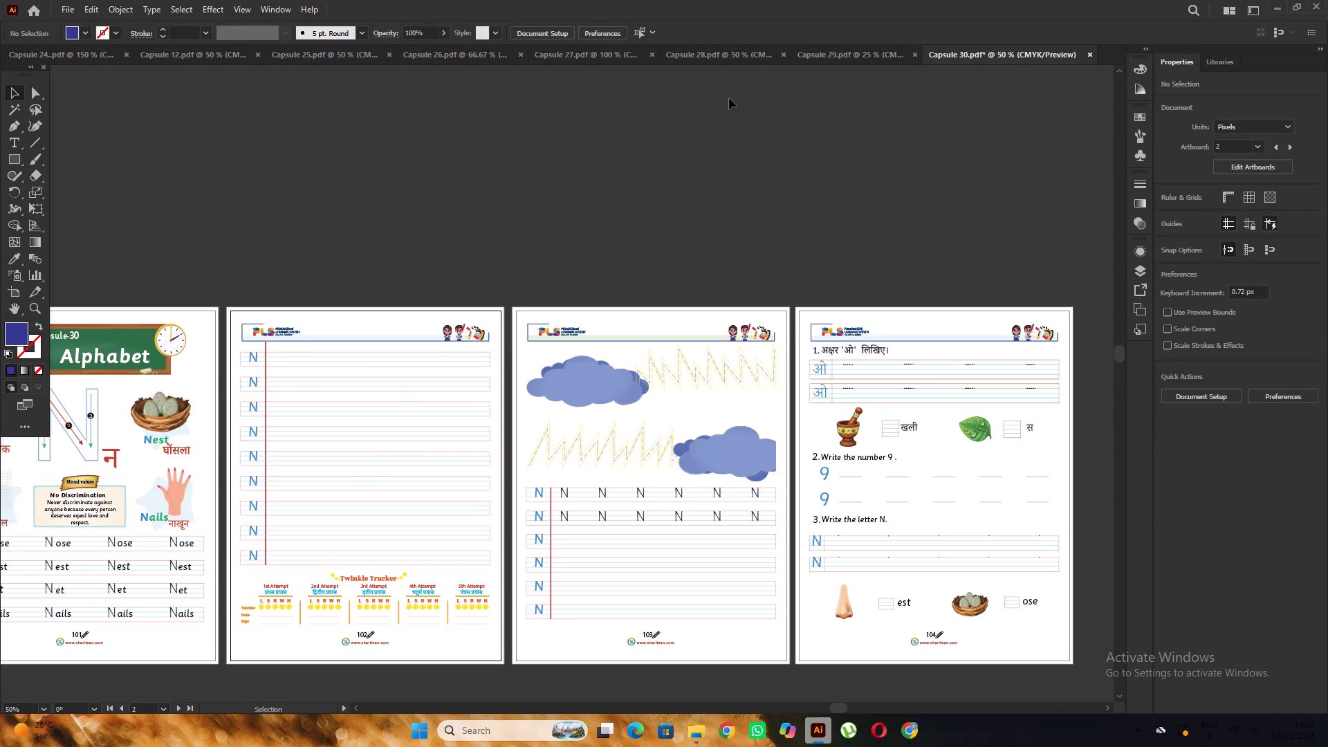
Copy the RECALL TIME, PRACTICE TIME and ASSESSMENT TIME titles from the Capsule 27 document and return to Capsule 30.
{"action": "left_click", "coordinate": [855, 50]}
{"action": "scroll", "coordinate": [700, 210], "scroll_direction": "up", "scroll_amount": 2, "text": "alt"}
{"action": "scroll", "coordinate": [700, 210], "scroll_direction": "down", "scroll_amount": 1, "text": "alt"}
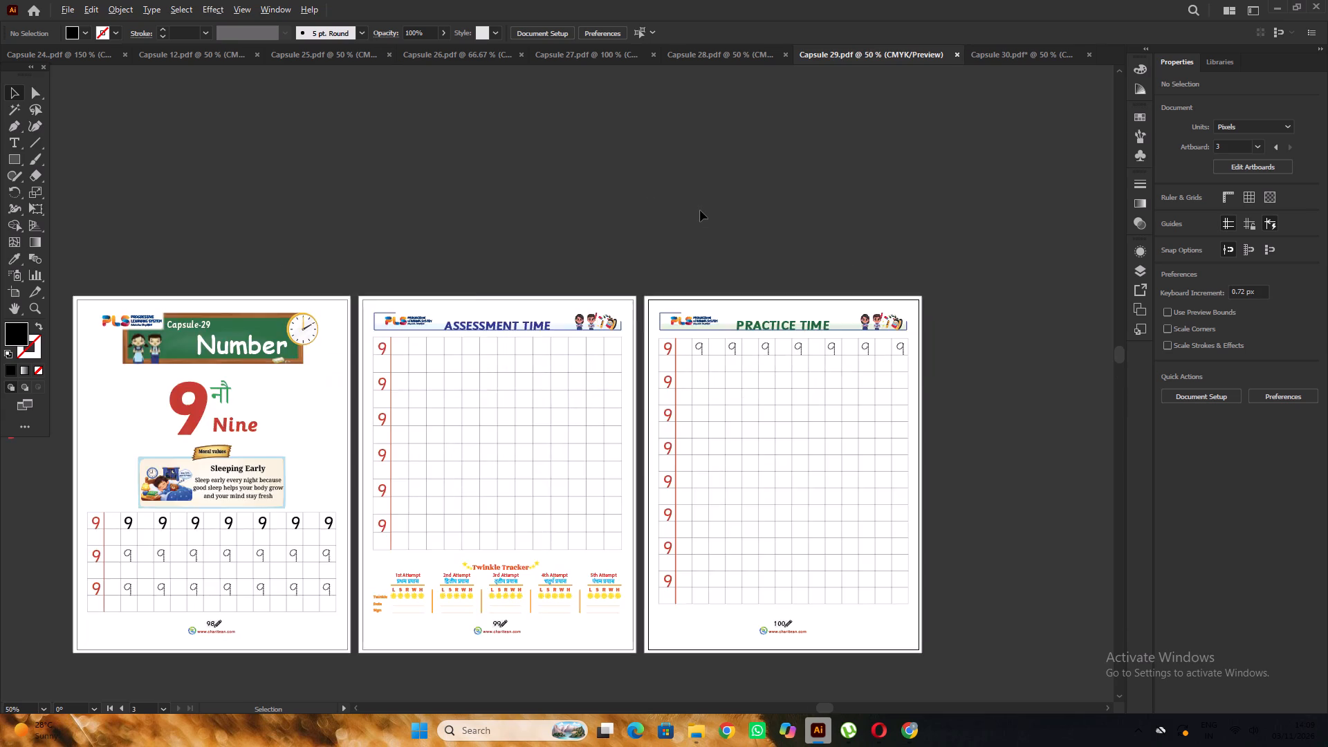
{"action": "scroll", "coordinate": [700, 210], "scroll_direction": "down", "scroll_amount": 1, "text": "alt"}
{"action": "left_click", "coordinate": [591, 64]}
{"action": "scroll", "coordinate": [605, 181], "scroll_direction": "down", "scroll_amount": 3, "text": "alt"}
{"action": "key", "text": "space"}
{"action": "key", "text": "space"}
{"action": "key", "text": "space"}
{"action": "key", "text": "space"}
{"action": "key", "text": "space"}
{"action": "left_click_drag", "start_coordinate": [871, 189], "coordinate": [619, 346]}
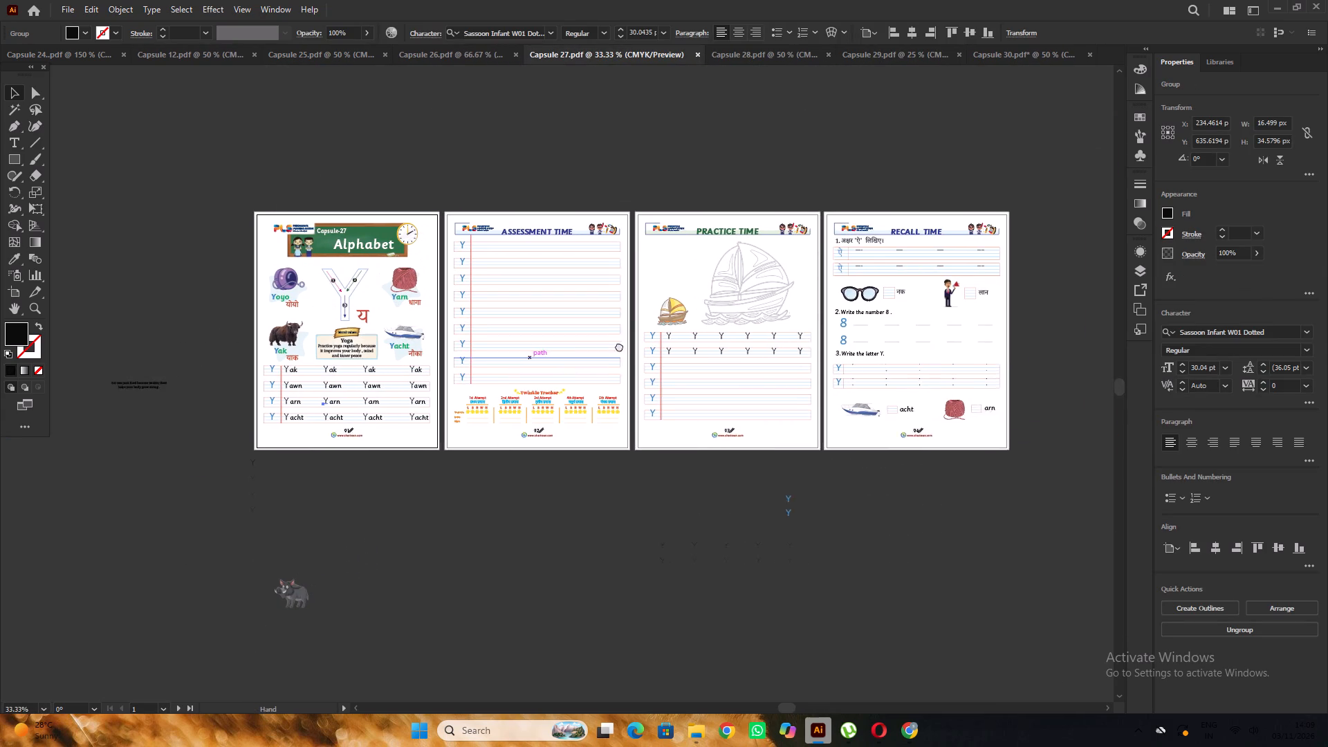
{"action": "left_click_drag", "start_coordinate": [619, 346], "coordinate": [616, 346]}
{"action": "left_click", "coordinate": [791, 160]}
{"action": "left_click", "coordinate": [917, 236]}
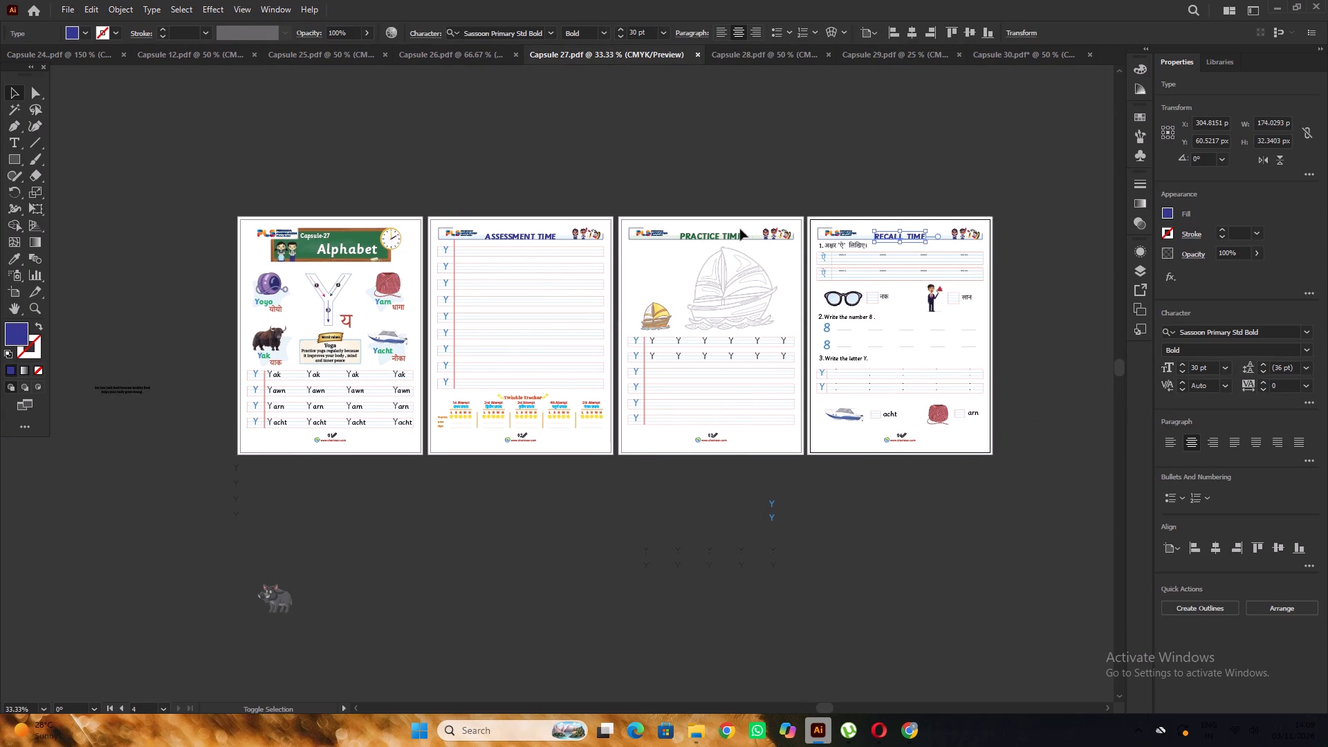
{"action": "left_click", "coordinate": [728, 238], "text": "shift"}
{"action": "scroll", "coordinate": [672, 239], "scroll_direction": "up", "scroll_amount": 2, "text": "alt"}
{"action": "left_click", "coordinate": [427, 234], "text": "shift"}
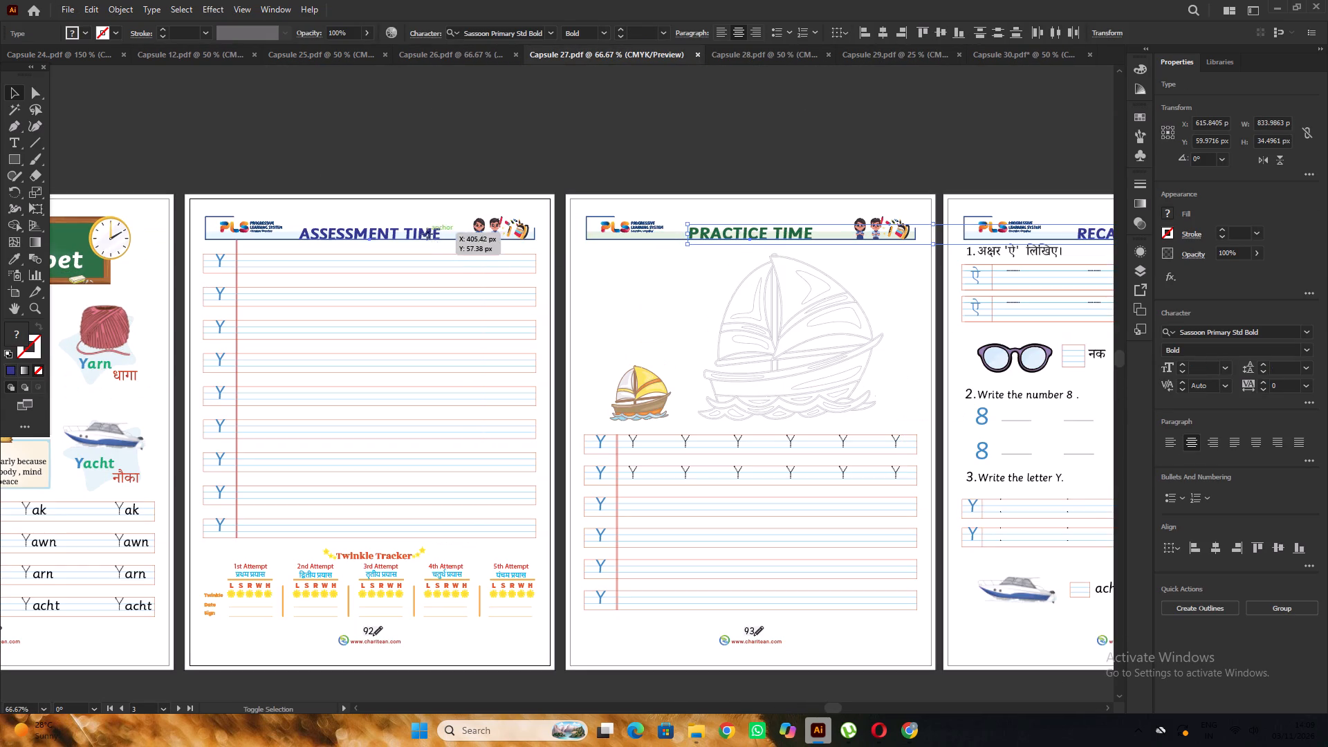
{"action": "scroll", "coordinate": [468, 225], "scroll_direction": "down", "scroll_amount": 2, "text": "alt"}
{"action": "key", "text": "ctrl+c"}
{"action": "left_click", "coordinate": [1001, 55]}
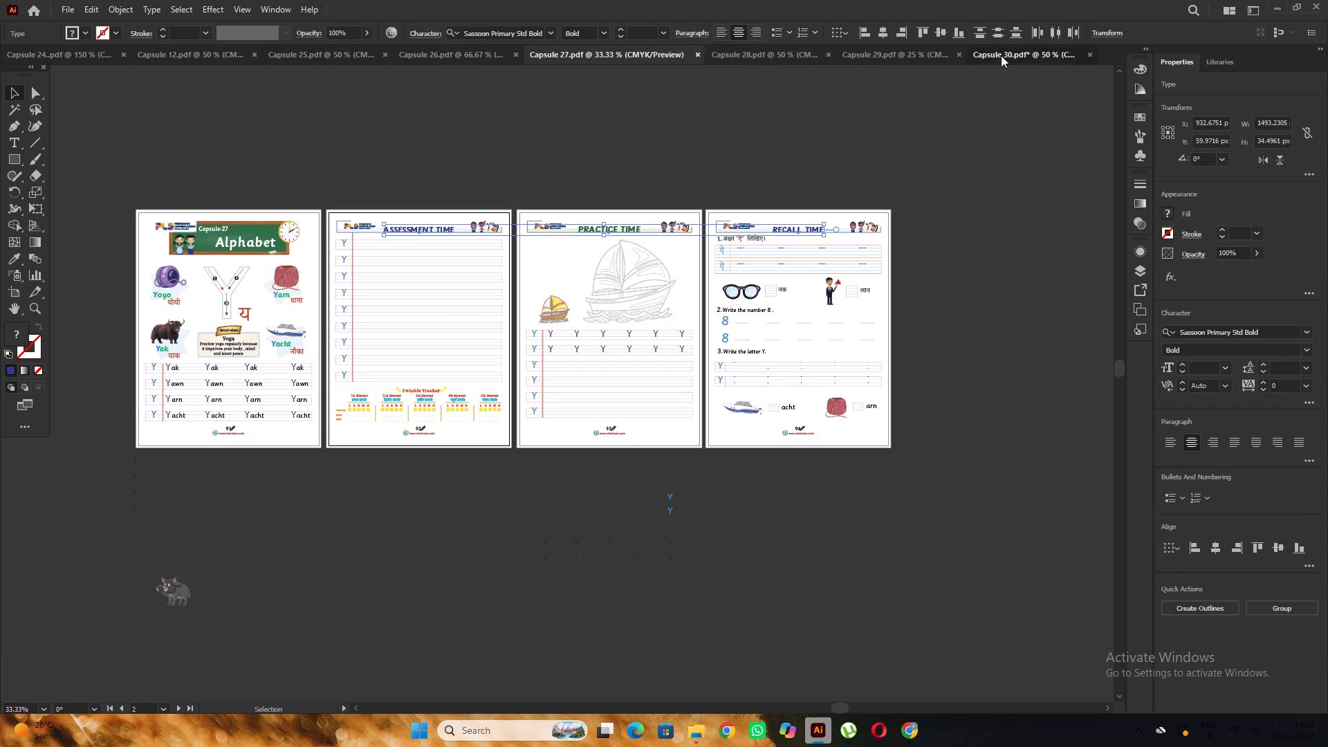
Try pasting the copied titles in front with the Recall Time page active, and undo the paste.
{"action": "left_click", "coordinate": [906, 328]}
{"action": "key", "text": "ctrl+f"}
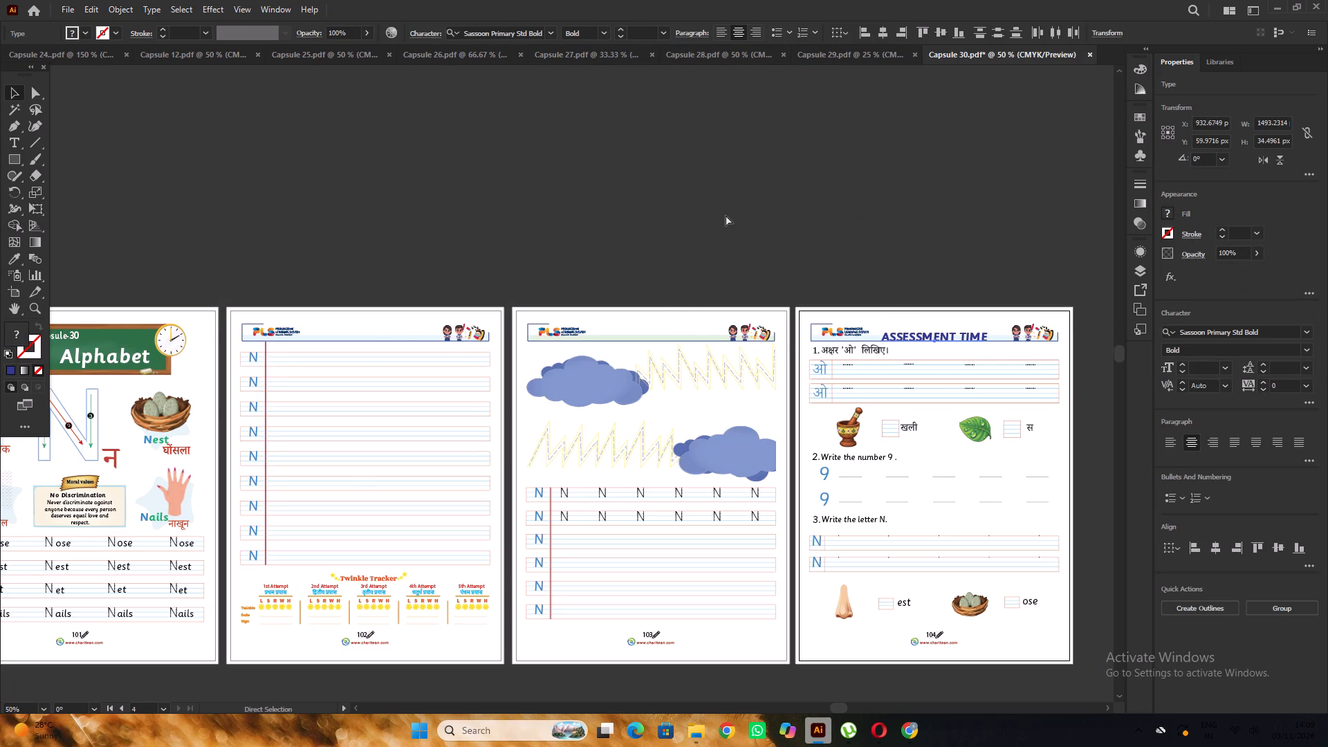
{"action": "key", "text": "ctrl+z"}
Paste the copied titles in front with the assessment page active, placing them over the three page headers.
{"action": "left_click", "coordinate": [385, 326]}
{"action": "key", "text": "ctrl+f"}
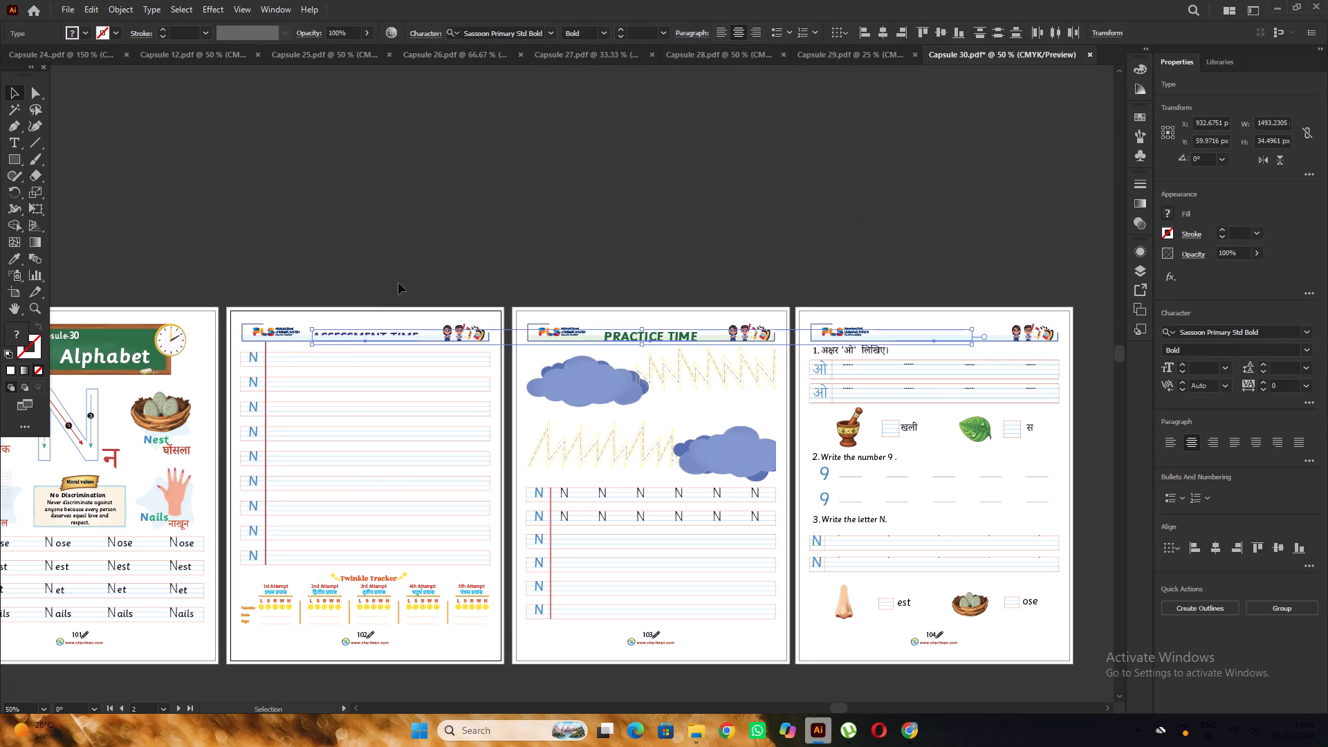
Bring the pasted ASSESSMENT TIME, PRACTICE TIME and RECALL TIME titles to the front of the page headers and deselect them.
{"action": "key", "text": "ctrl+shift+bracketright"}
{"action": "double_click", "coordinate": [537, 163]}
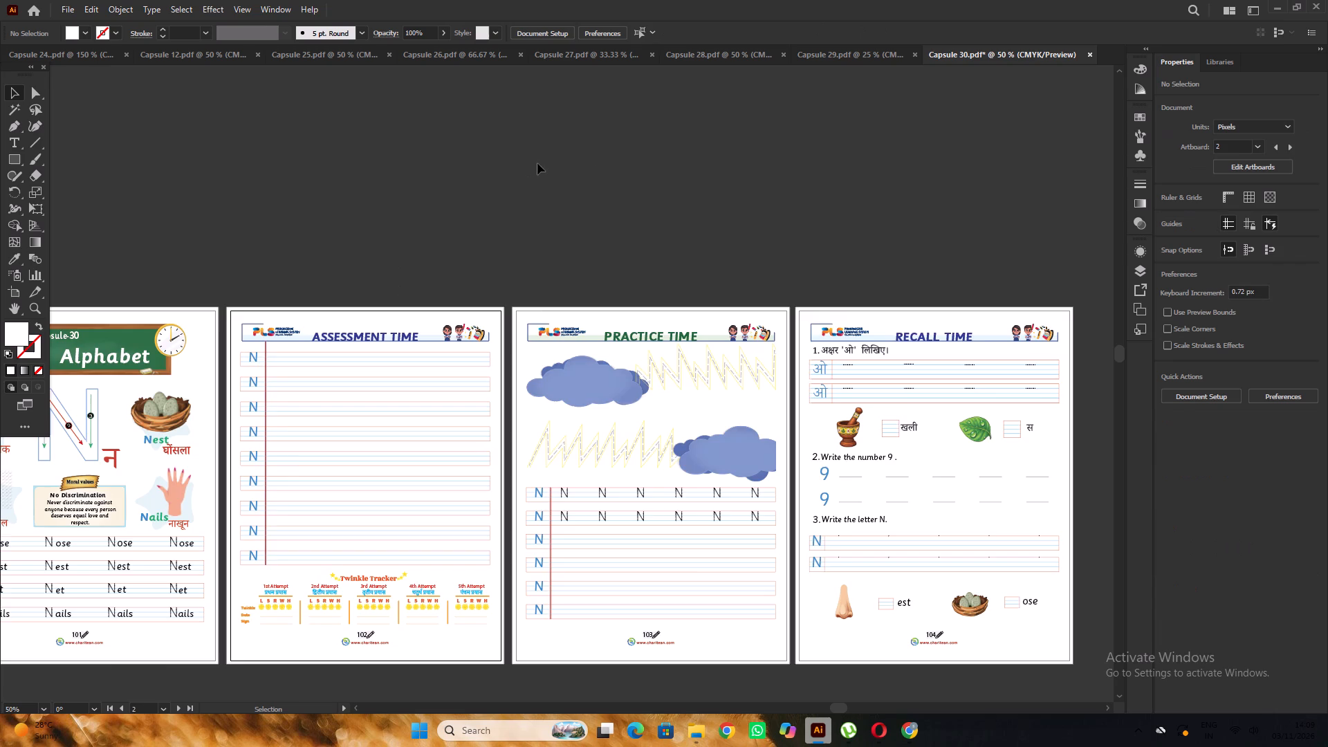
Check the four Capsule 30 pages and save the document.
{"action": "scroll", "coordinate": [629, 168], "scroll_direction": "down", "scroll_amount": 2, "text": "alt"}
{"action": "scroll", "coordinate": [508, 249], "scroll_direction": "up", "scroll_amount": 2, "text": "alt"}
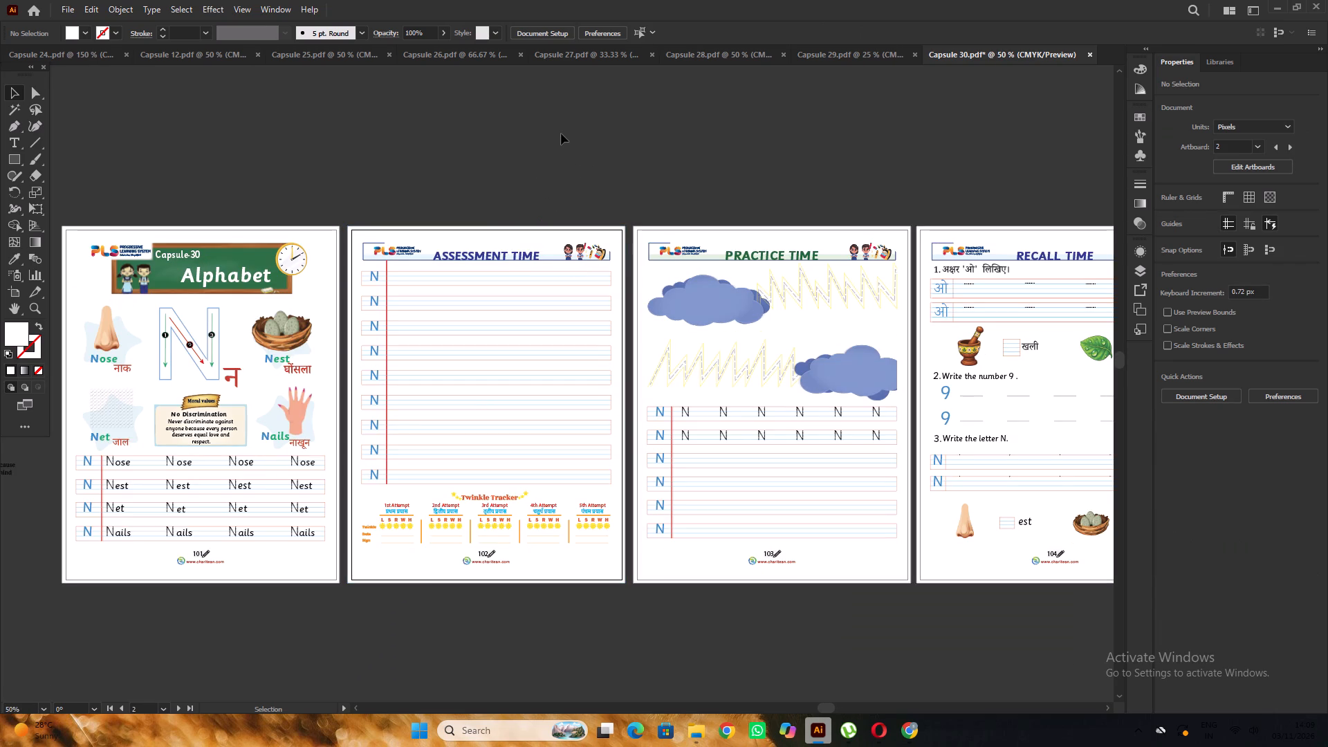
{"action": "scroll", "coordinate": [559, 137], "scroll_direction": "down", "scroll_amount": 2, "text": "alt"}
{"action": "scroll", "coordinate": [394, 212], "scroll_direction": "up", "scroll_amount": 3, "text": "alt"}
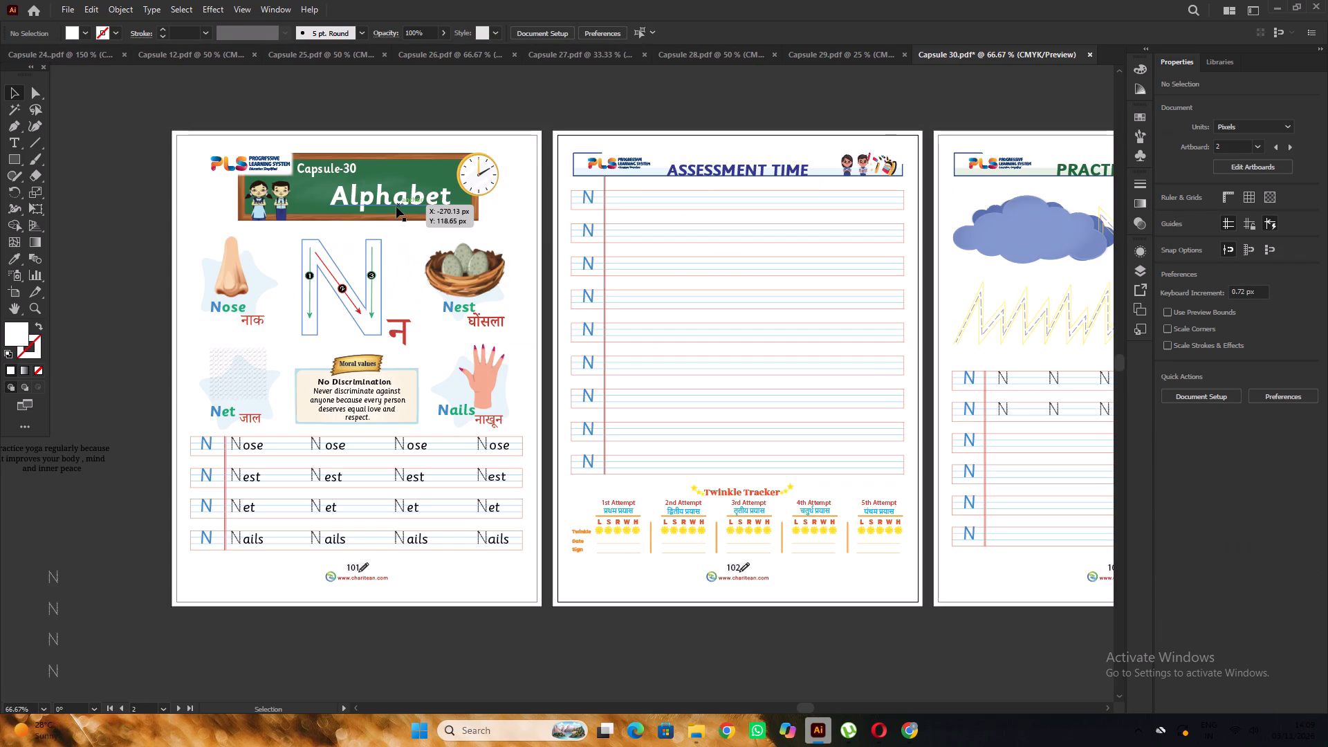
{"action": "scroll", "coordinate": [396, 207], "scroll_direction": "down", "scroll_amount": 2, "text": "alt"}
{"action": "key", "text": "space"}
{"action": "left_click_drag", "start_coordinate": [584, 149], "coordinate": [548, 231]}
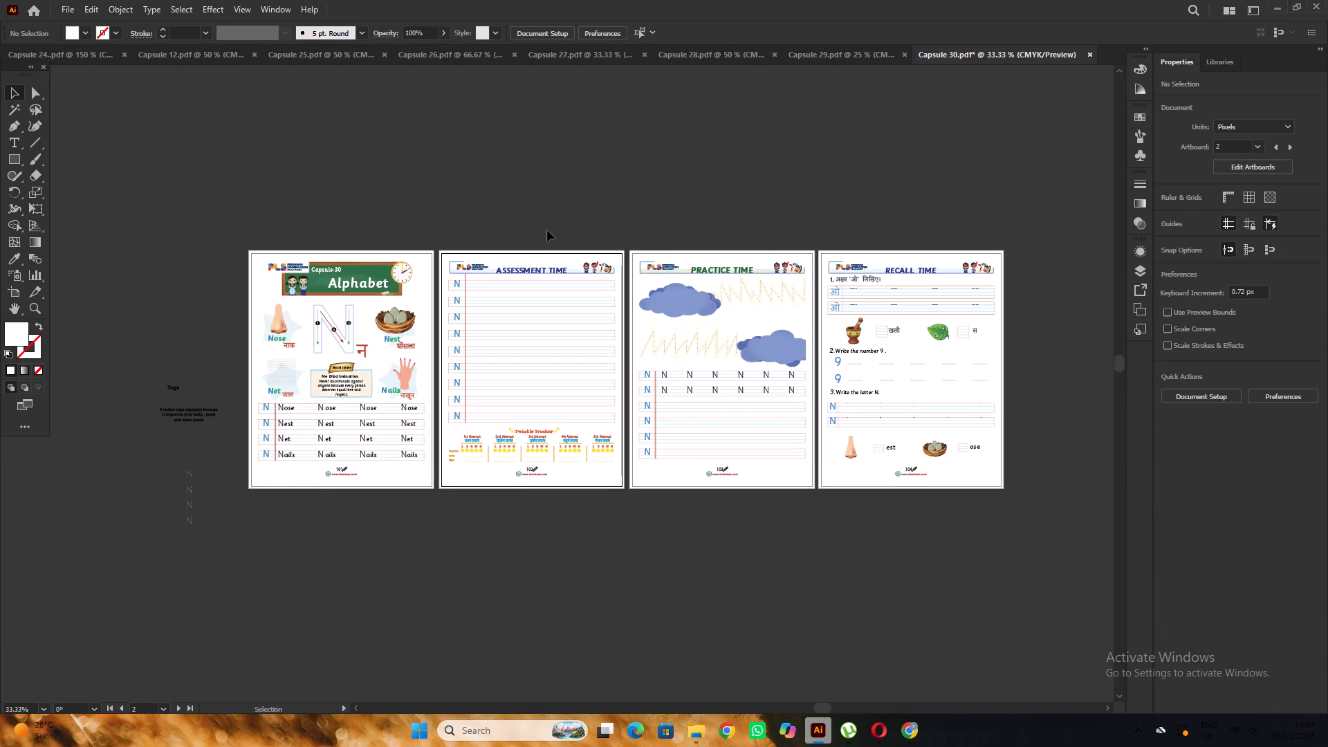
{"action": "key", "text": "ctrl+s"}
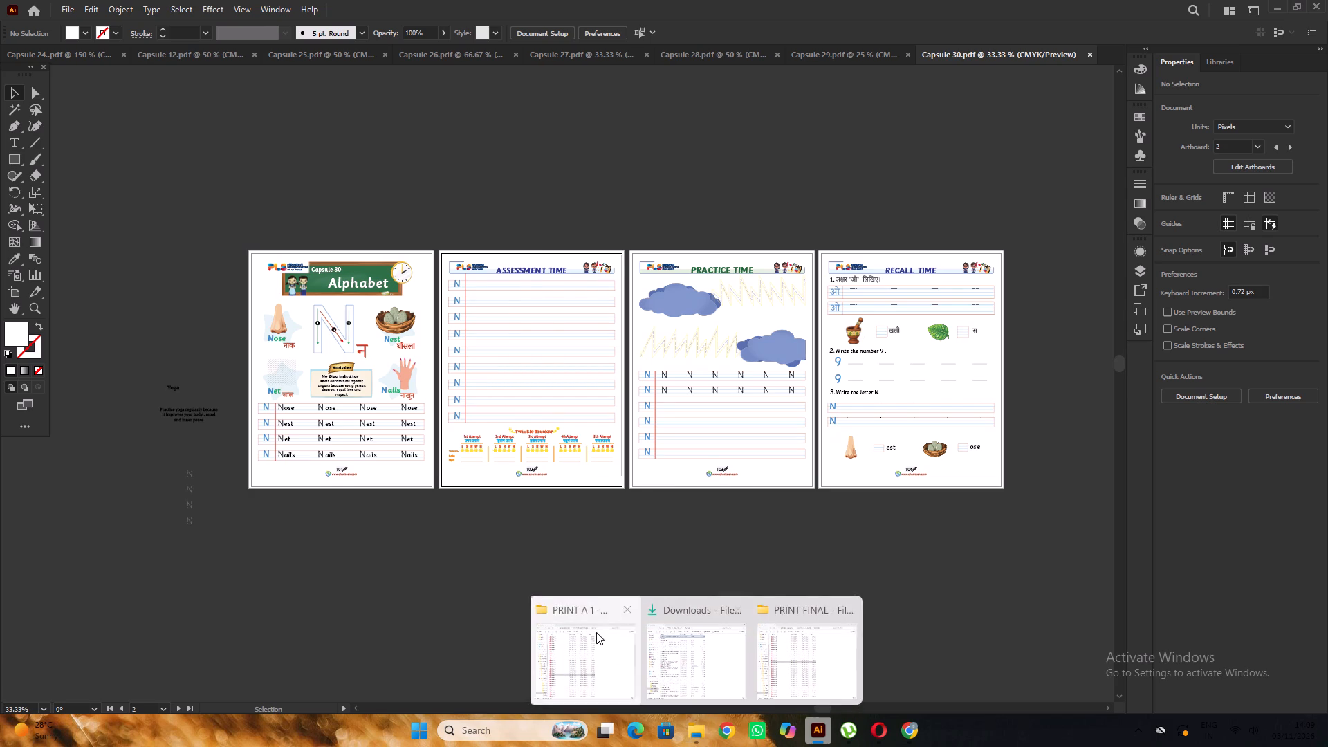
Open the saved Capsule 30 PDF from the PRINT A 1 folder in Edge, review all four pages, close it and return to Illustrator.
{"action": "left_click", "coordinate": [596, 632]}
{"action": "left_click", "coordinate": [536, 465]}
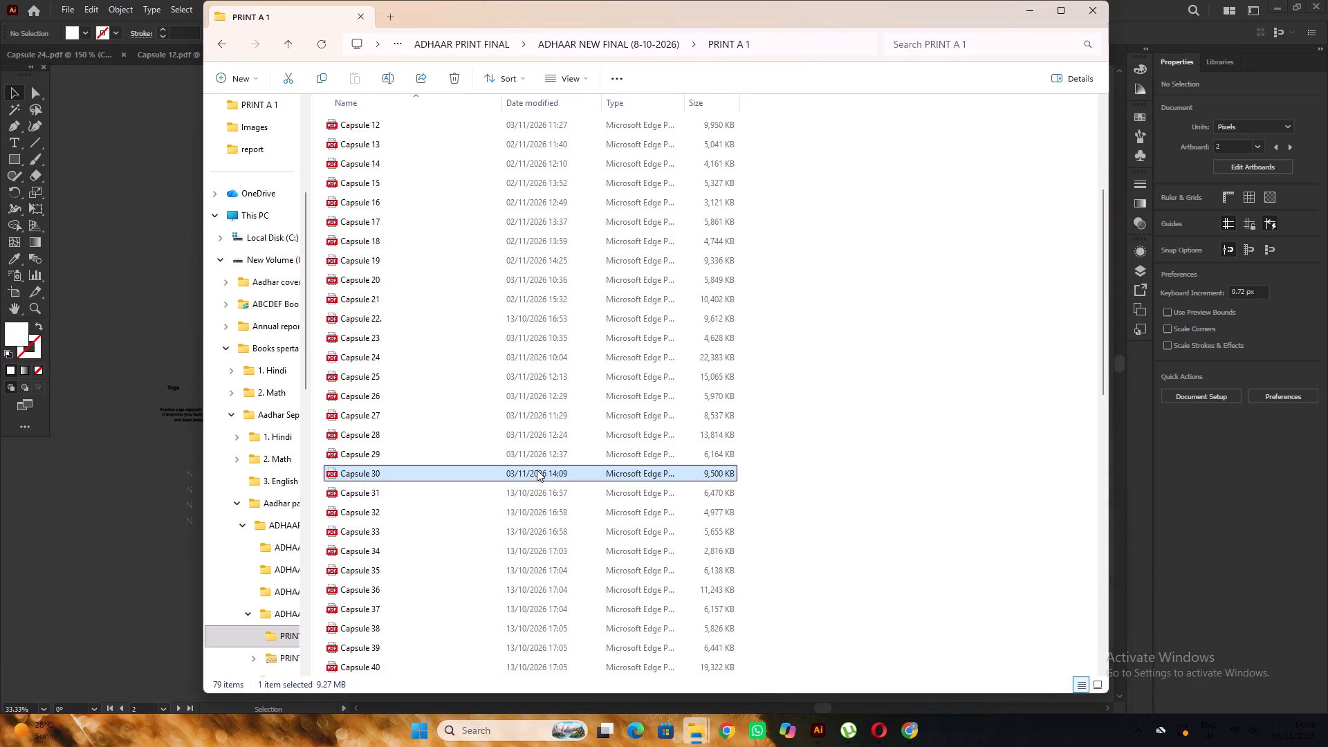
{"action": "double_click", "coordinate": [537, 470]}
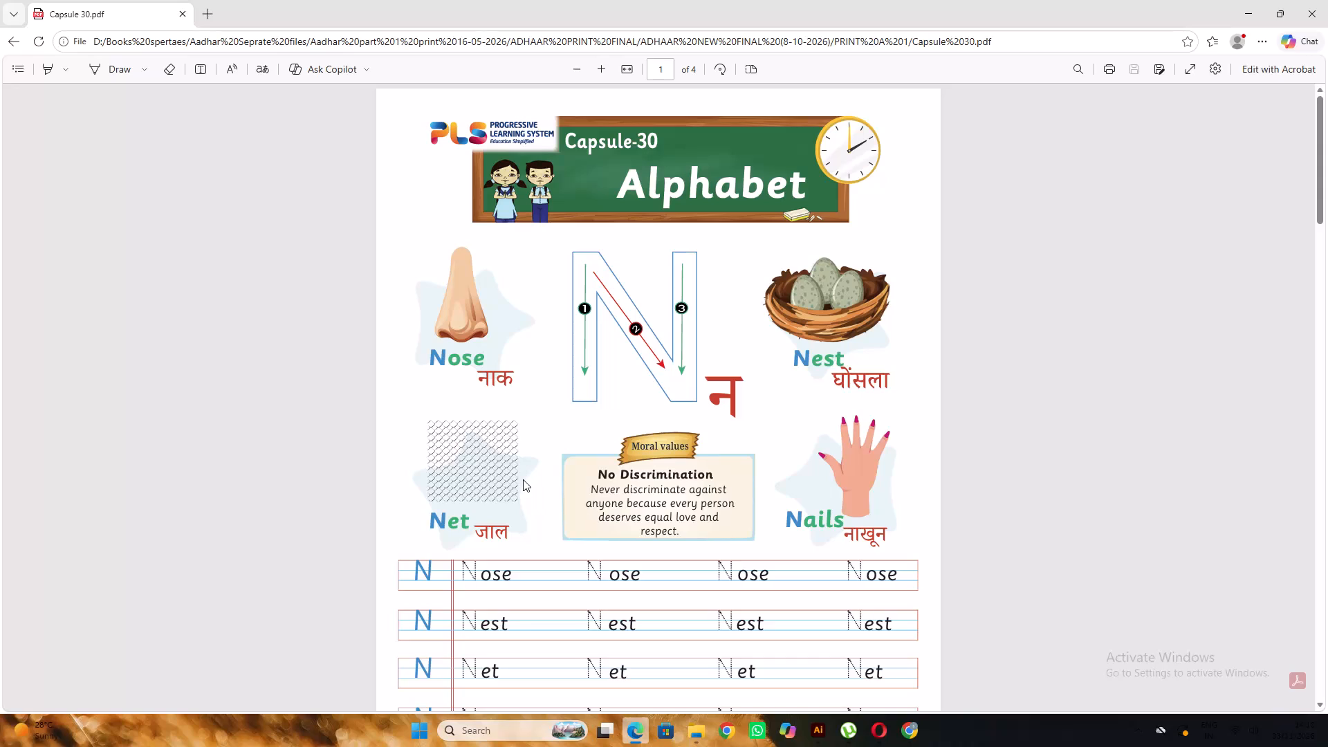
{"action": "scroll", "coordinate": [523, 448], "scroll_direction": "down", "scroll_amount": 4}
{"action": "scroll", "coordinate": [524, 446], "scroll_direction": "up", "scroll_amount": 3}
{"action": "scroll", "coordinate": [523, 450], "scroll_direction": "down", "scroll_amount": 20}
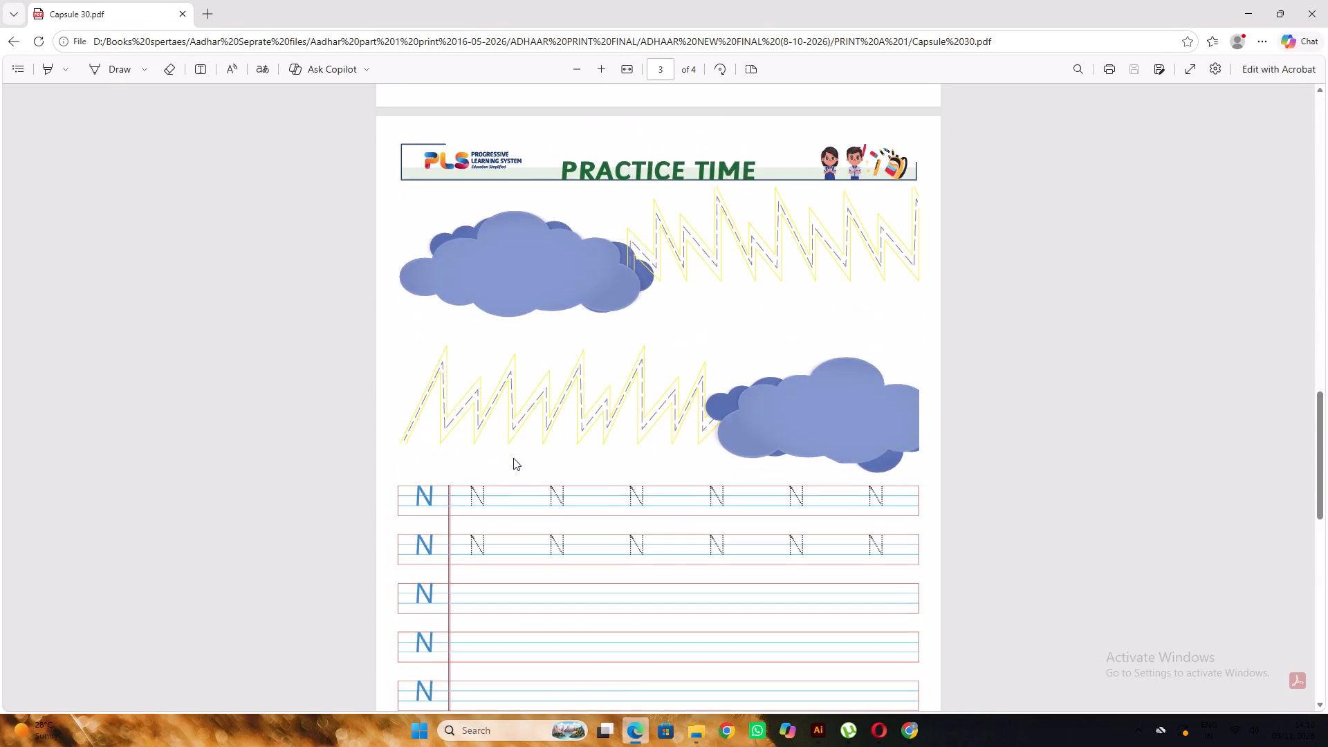
{"action": "scroll", "coordinate": [513, 458], "scroll_direction": "down", "scroll_amount": 18}
{"action": "scroll", "coordinate": [513, 459], "scroll_direction": "down", "scroll_amount": 4}
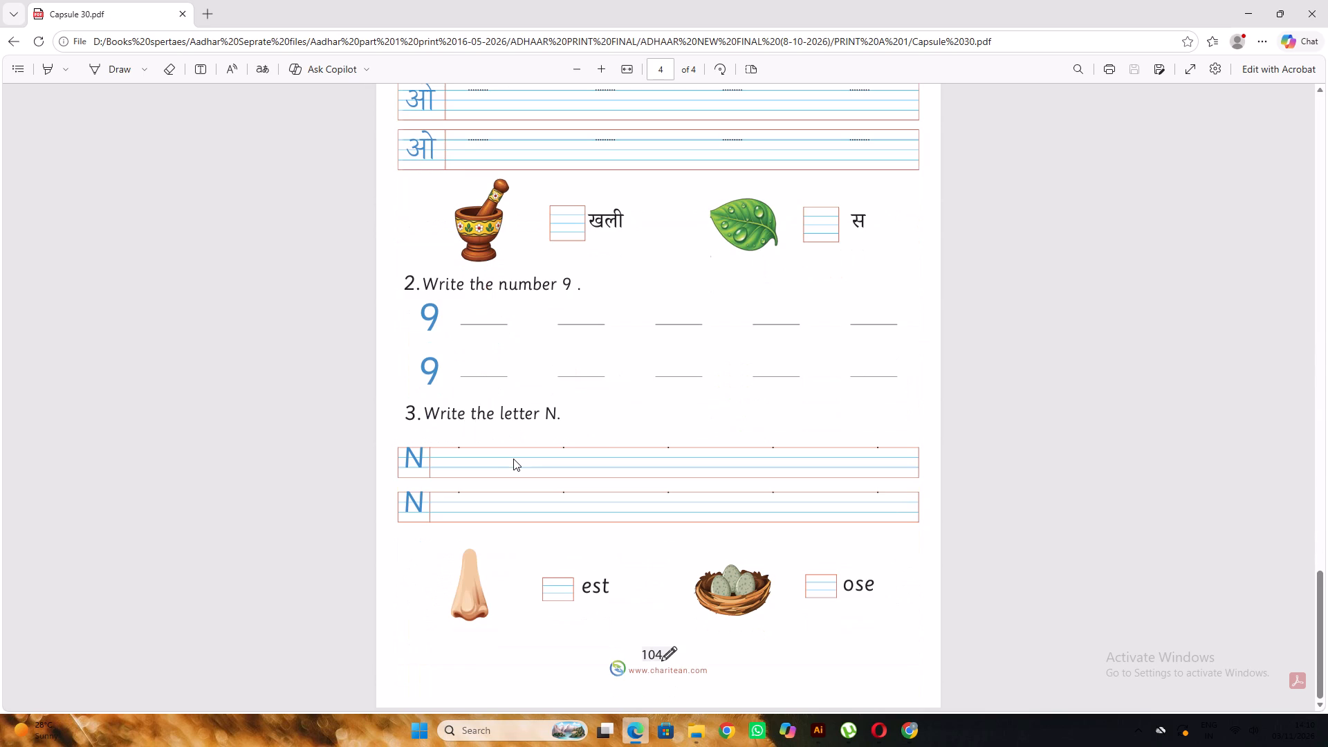
{"action": "scroll", "coordinate": [513, 459], "scroll_direction": "up", "scroll_amount": 13}
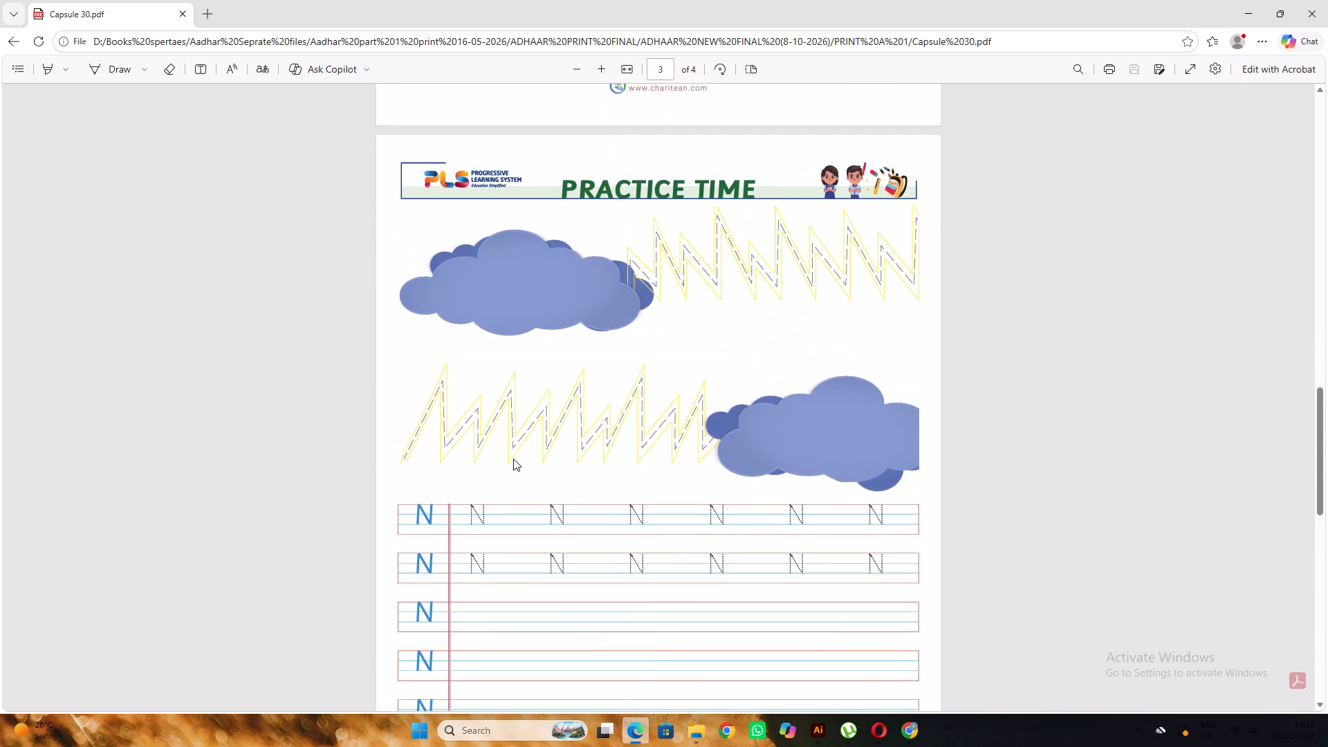
{"action": "scroll", "coordinate": [513, 459], "scroll_direction": "down", "scroll_amount": 8}
{"action": "scroll", "coordinate": [513, 459], "scroll_direction": "up", "scroll_amount": 4}
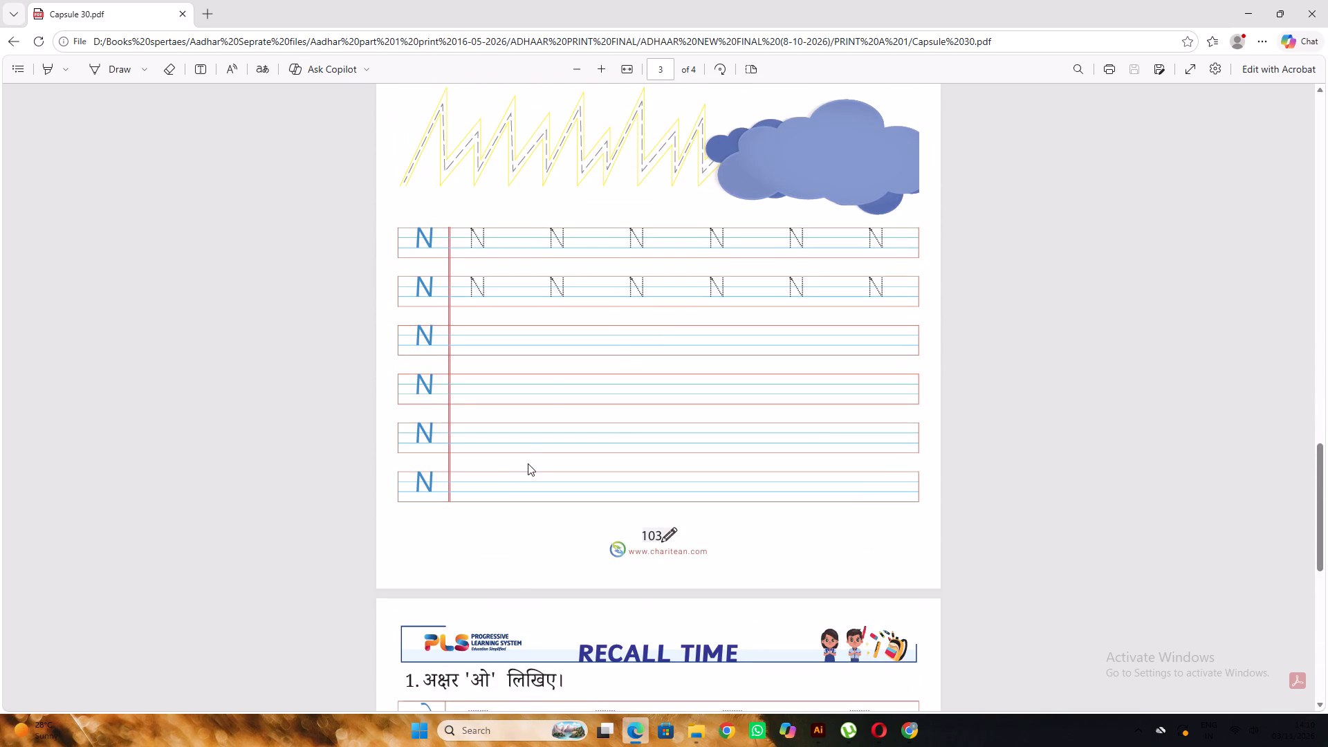
{"action": "scroll", "coordinate": [528, 463], "scroll_direction": "up", "scroll_amount": 5}
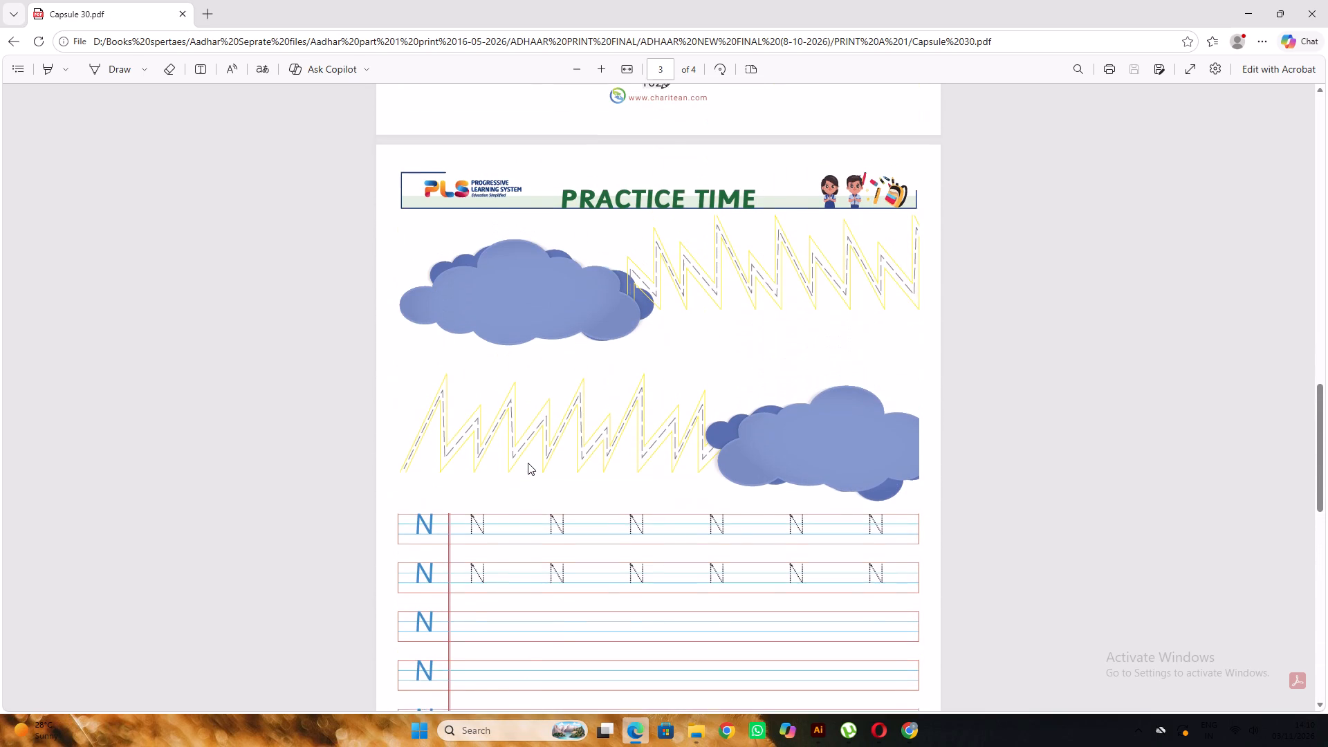
{"action": "scroll", "coordinate": [528, 463], "scroll_direction": "up", "scroll_amount": 6}
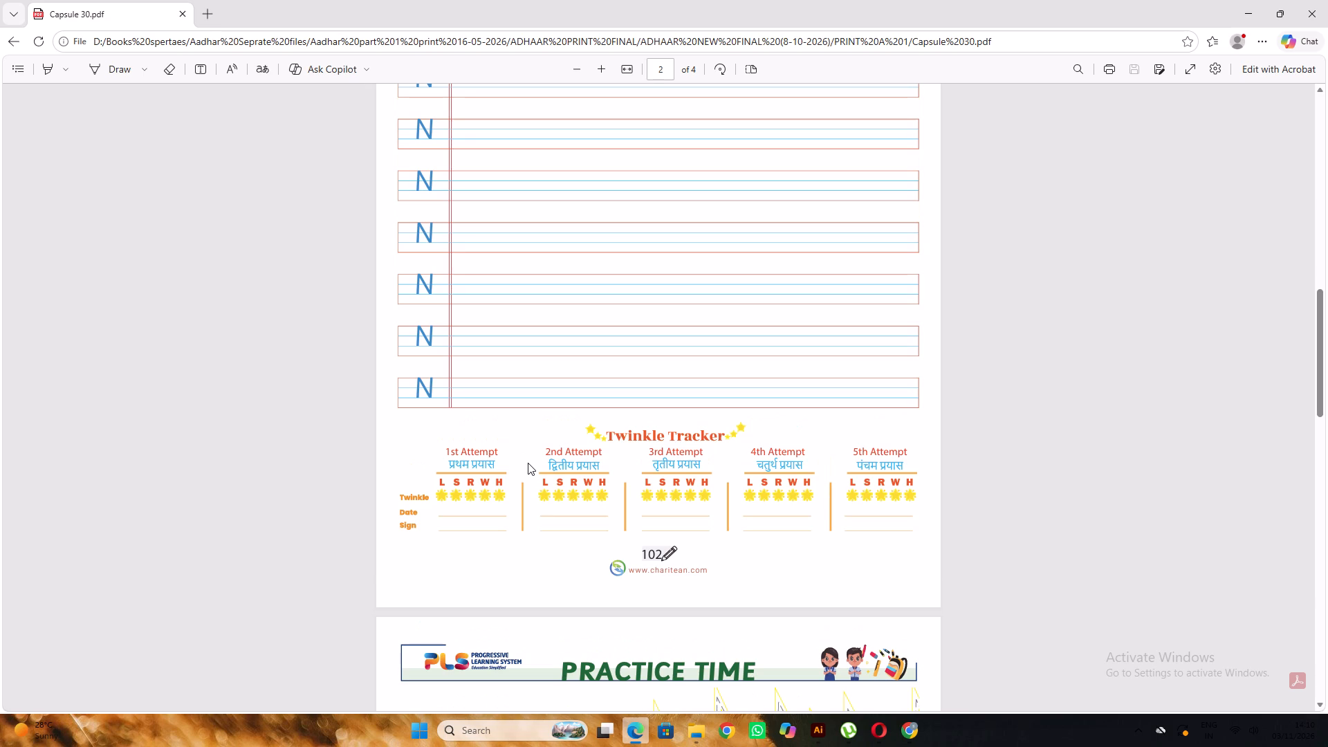
{"action": "scroll", "coordinate": [528, 463], "scroll_direction": "up", "scroll_amount": 12}
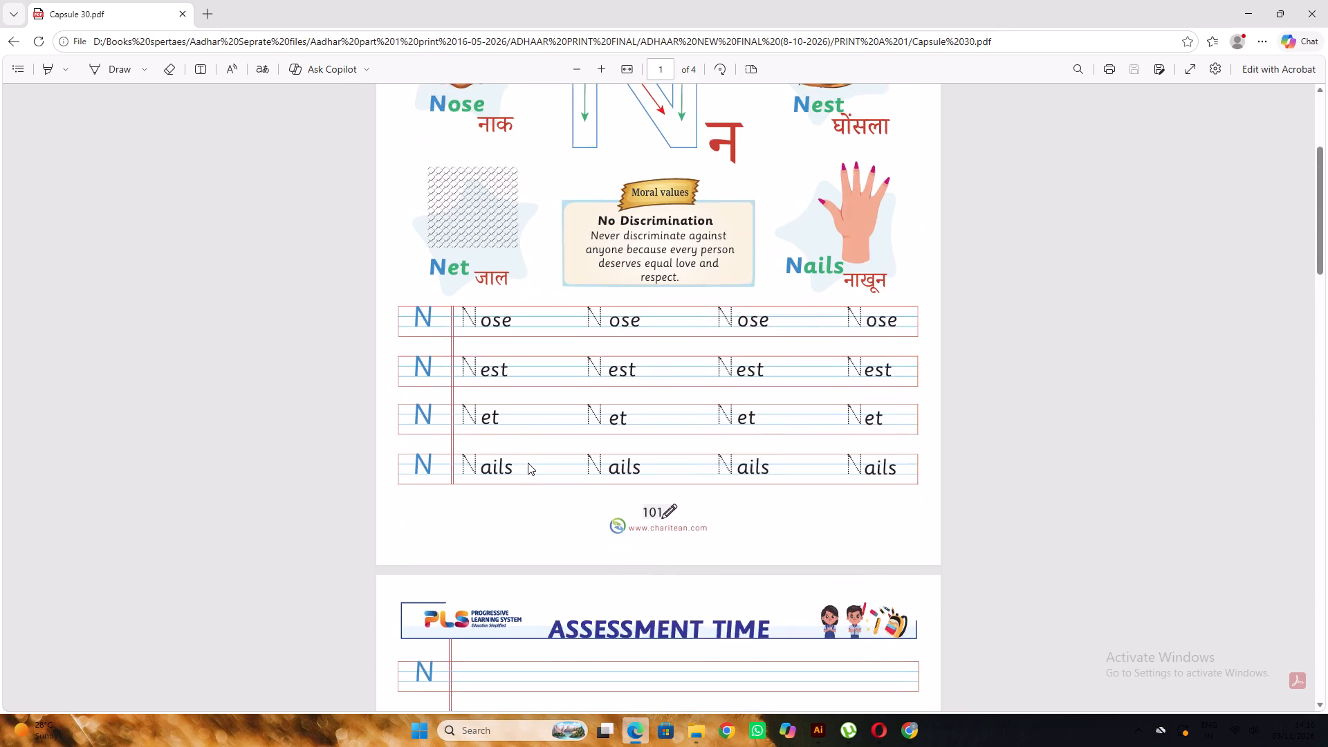
{"action": "scroll", "coordinate": [528, 463], "scroll_direction": "up", "scroll_amount": 3}
{"action": "left_click", "coordinate": [1295, 1]}
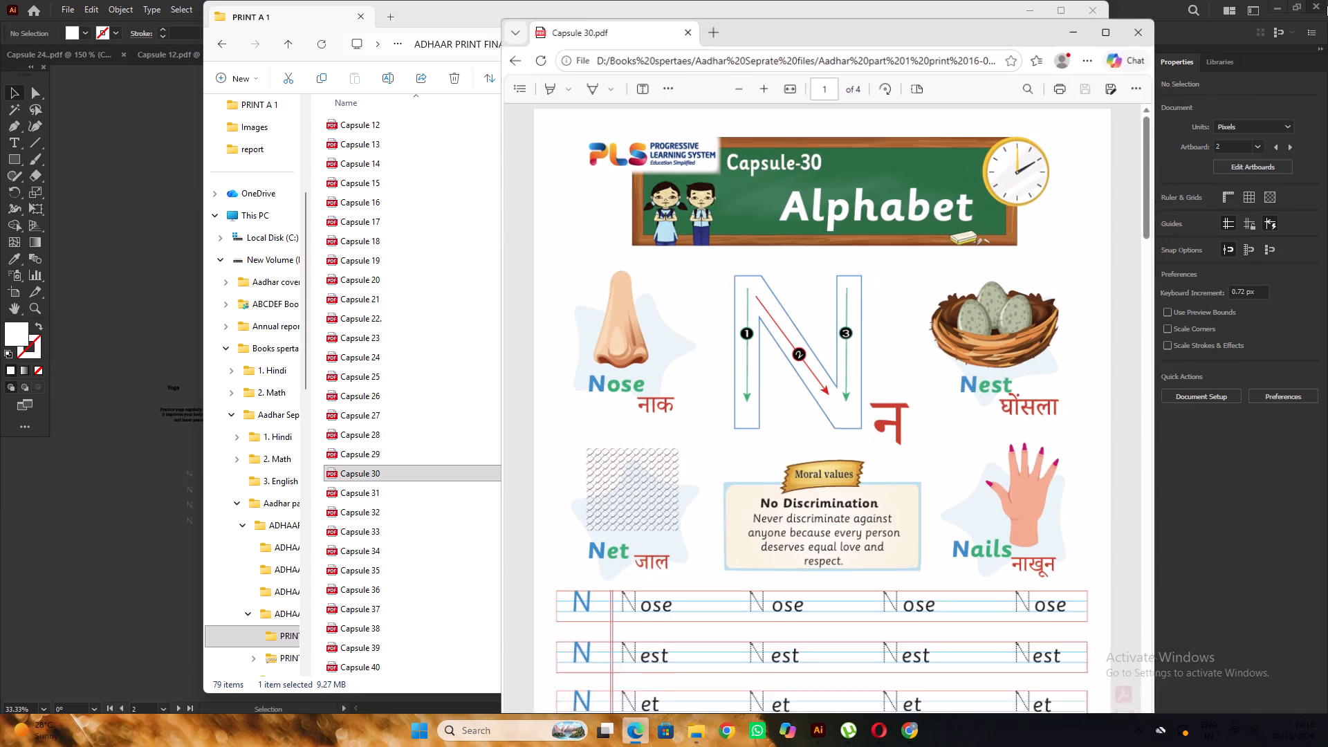
{"action": "left_click", "coordinate": [1130, 46]}
{"action": "left_click", "coordinate": [1040, 6]}
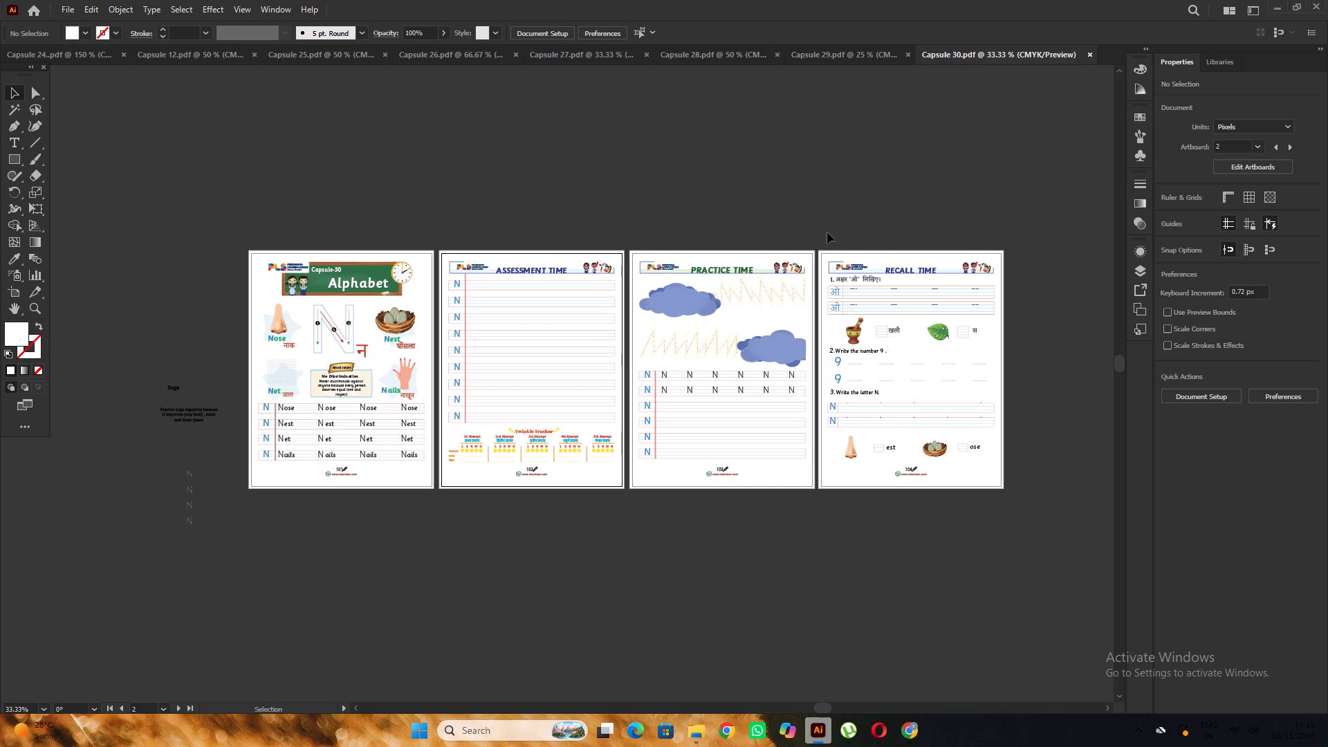
Close the Capsule 24 and Capsule 12 documents.
{"action": "left_click", "coordinate": [61, 52]}
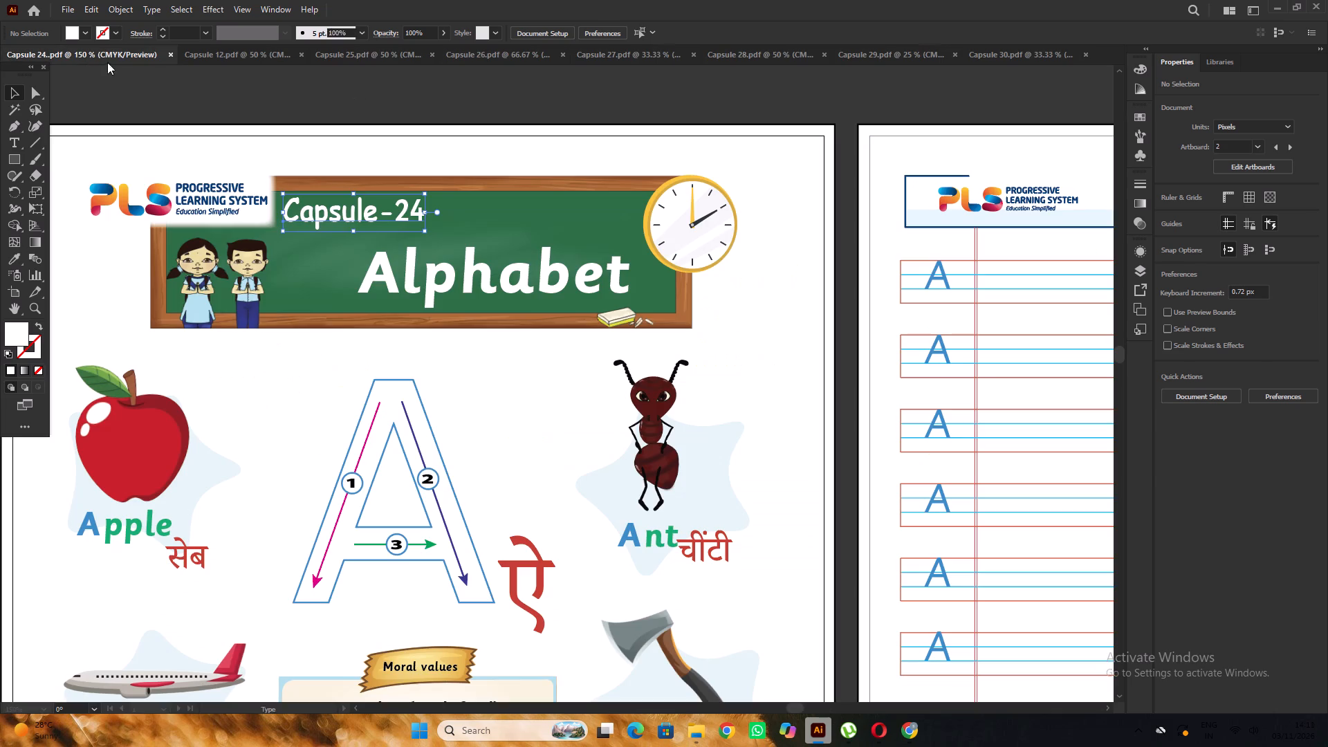
{"action": "left_click", "coordinate": [169, 53]}
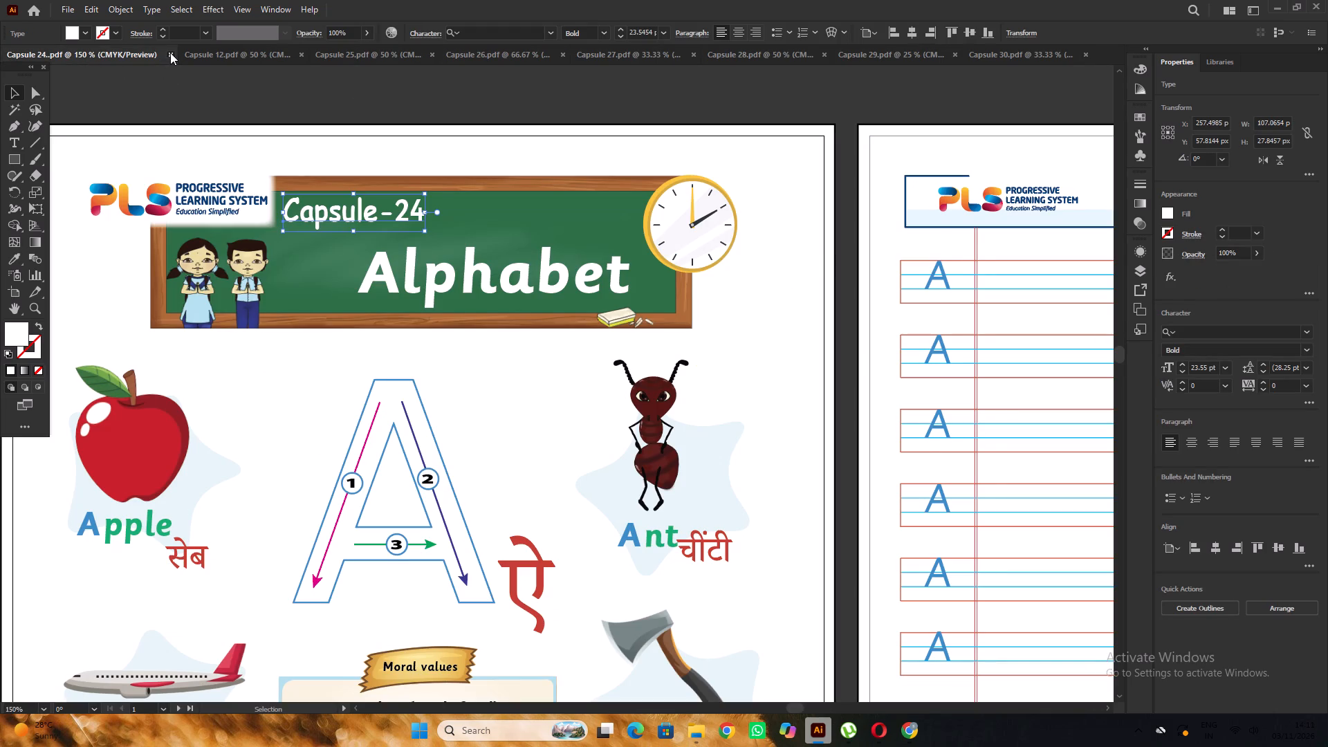
{"action": "left_click", "coordinate": [123, 55]}
{"action": "left_click", "coordinate": [164, 57]}
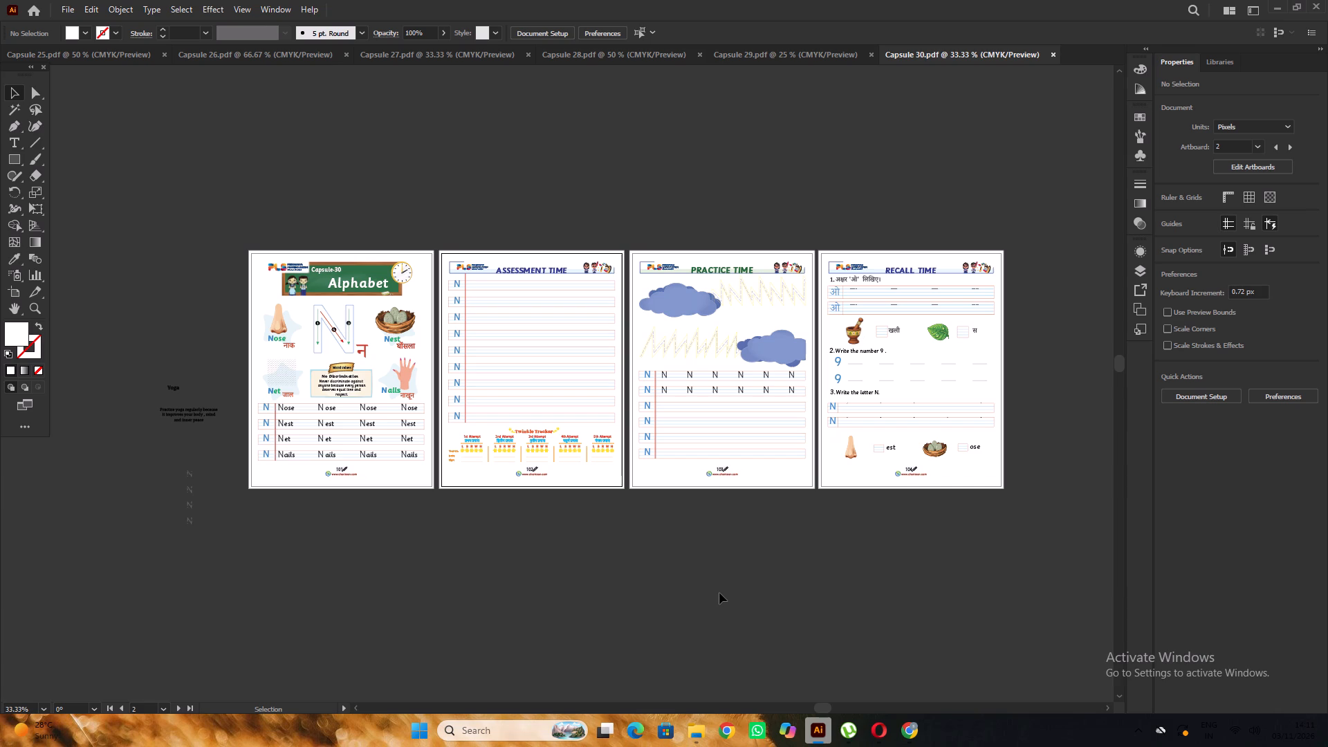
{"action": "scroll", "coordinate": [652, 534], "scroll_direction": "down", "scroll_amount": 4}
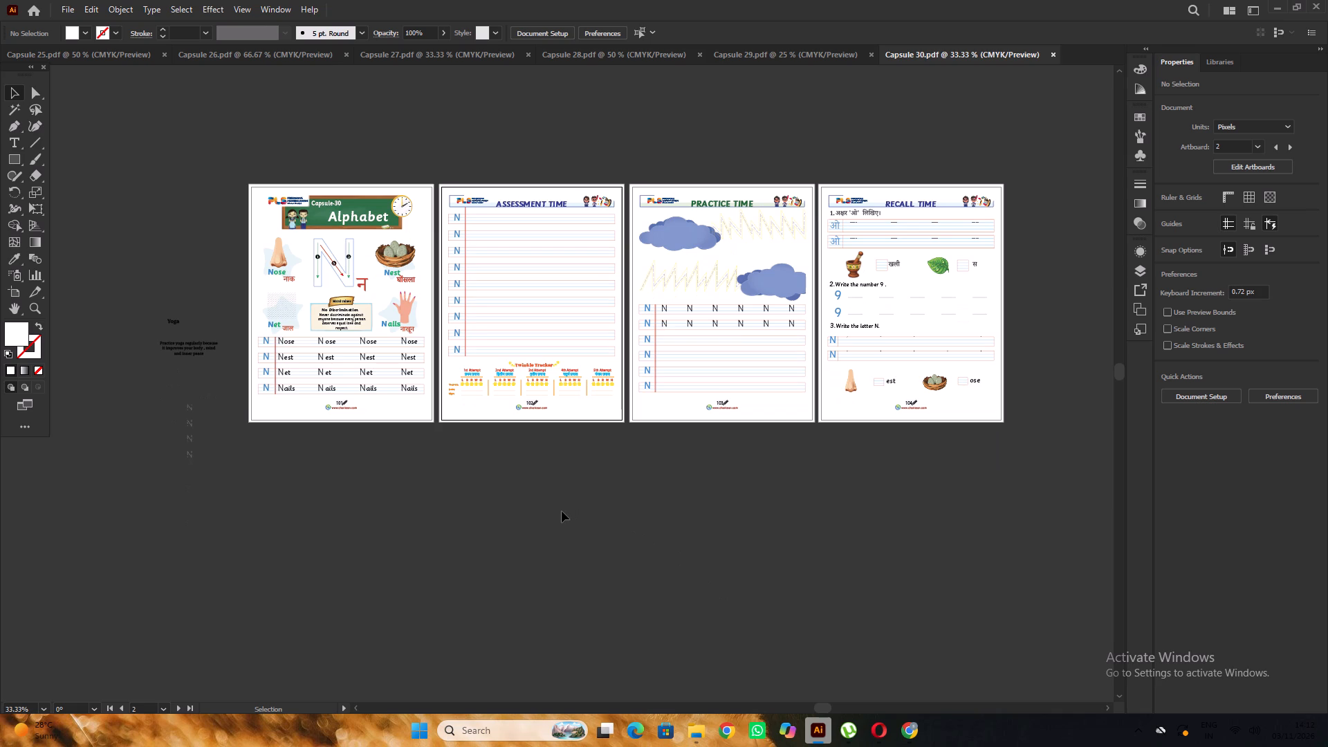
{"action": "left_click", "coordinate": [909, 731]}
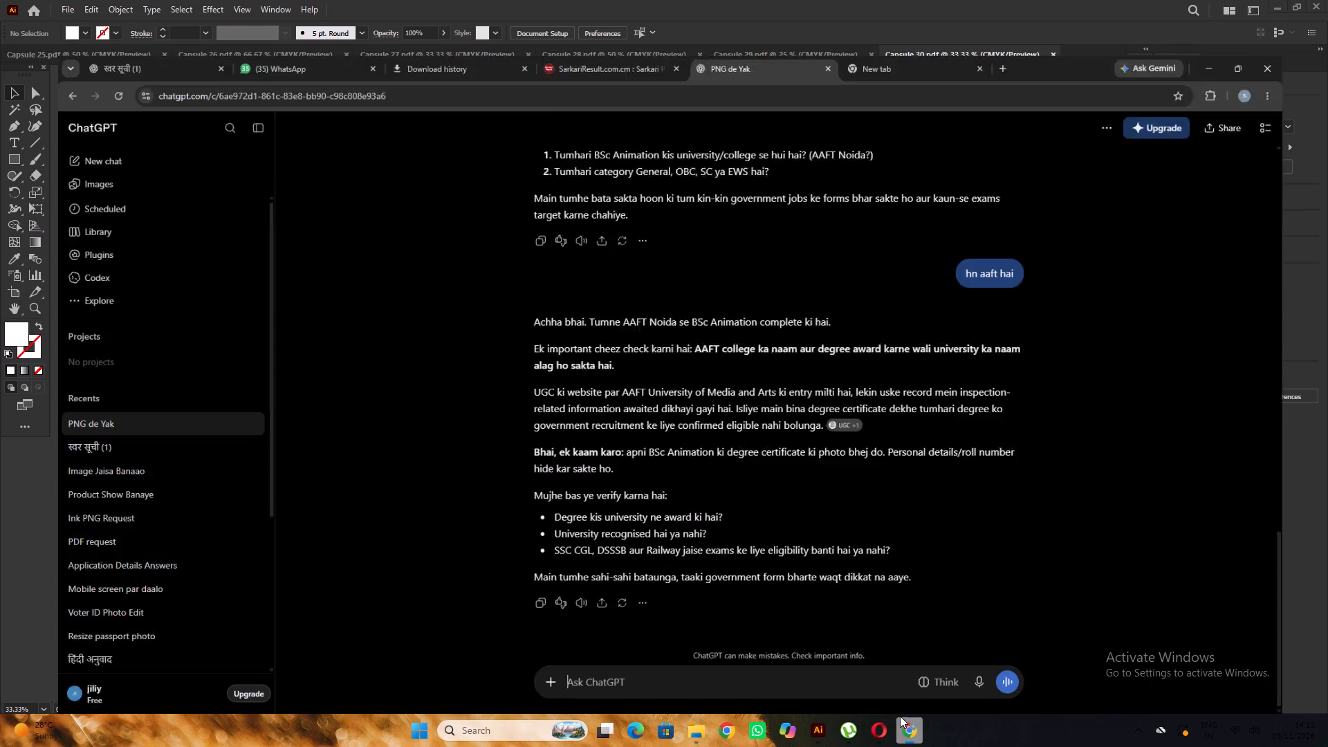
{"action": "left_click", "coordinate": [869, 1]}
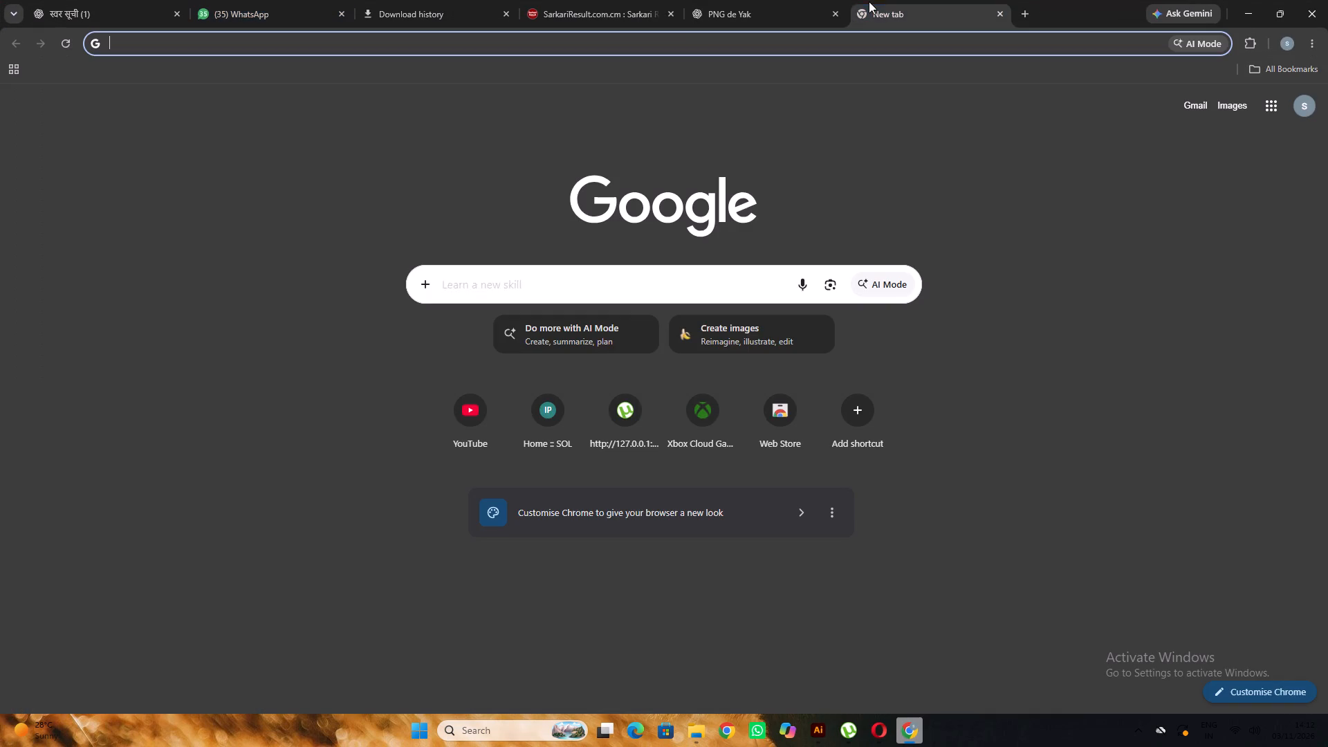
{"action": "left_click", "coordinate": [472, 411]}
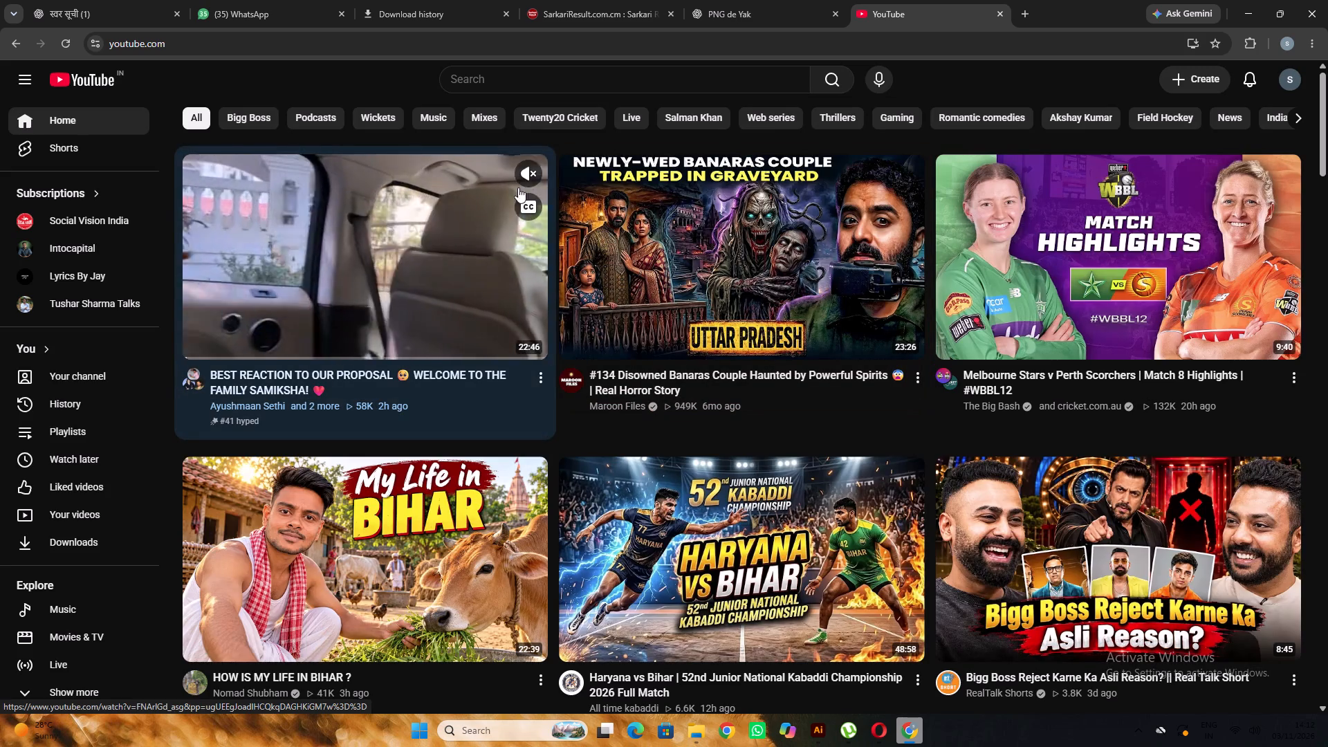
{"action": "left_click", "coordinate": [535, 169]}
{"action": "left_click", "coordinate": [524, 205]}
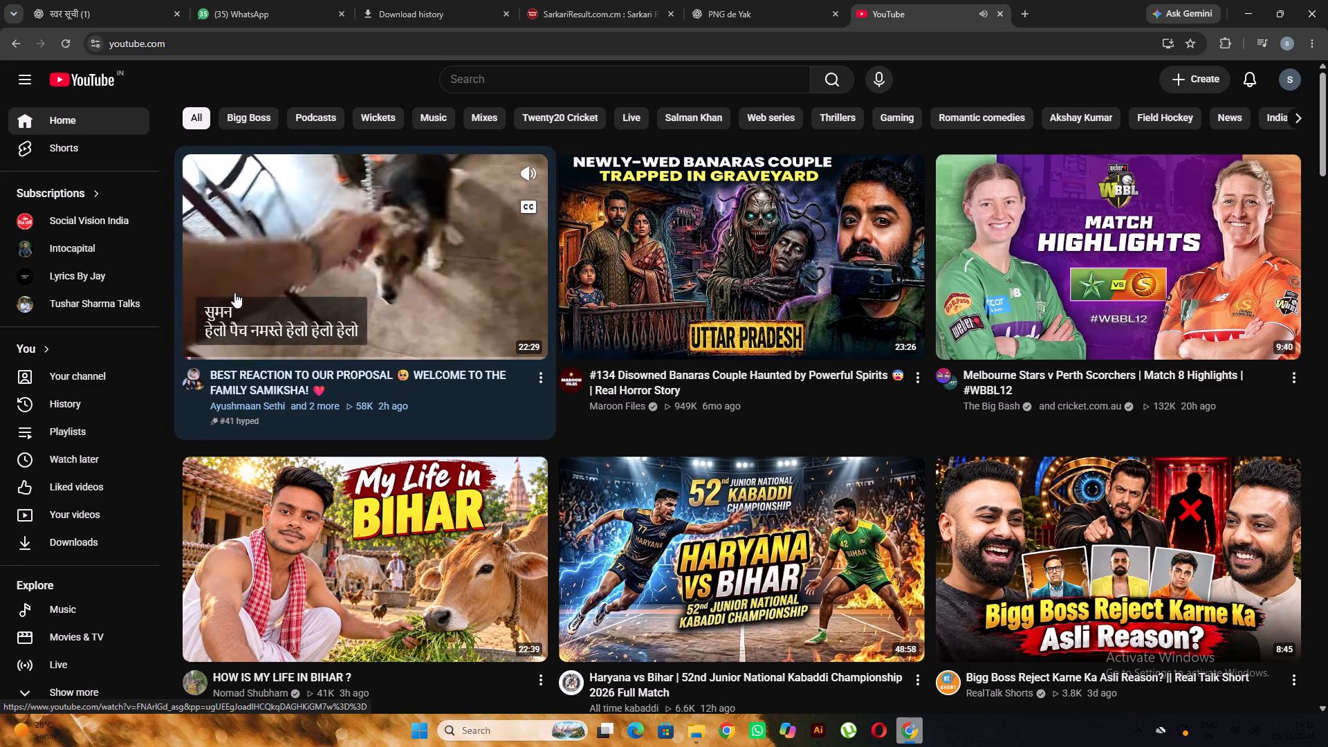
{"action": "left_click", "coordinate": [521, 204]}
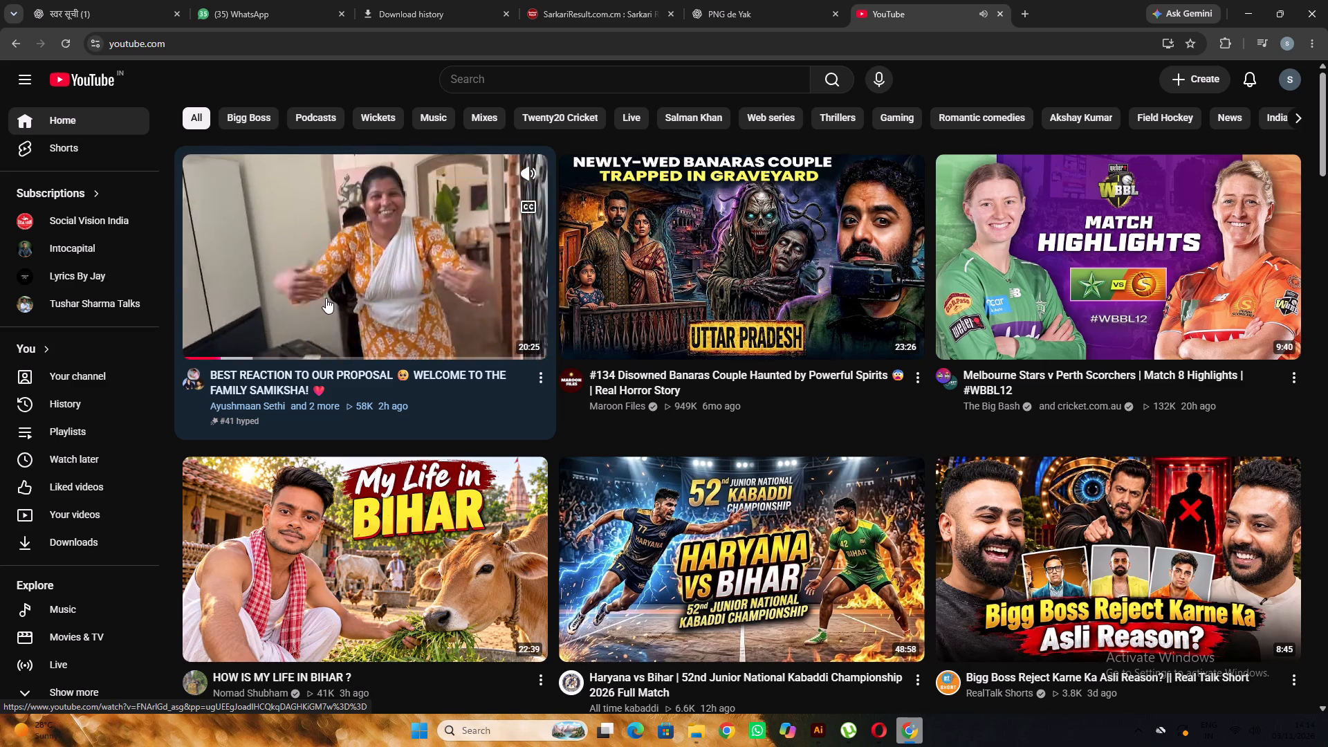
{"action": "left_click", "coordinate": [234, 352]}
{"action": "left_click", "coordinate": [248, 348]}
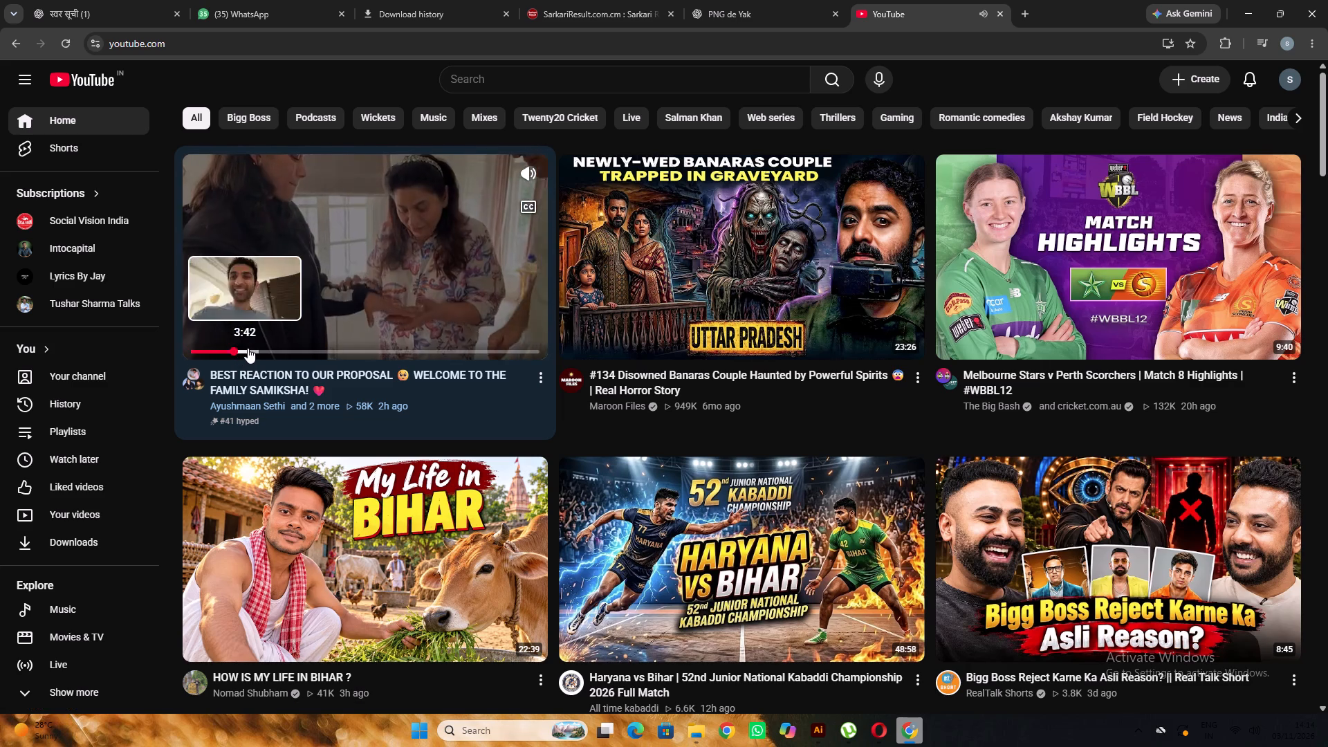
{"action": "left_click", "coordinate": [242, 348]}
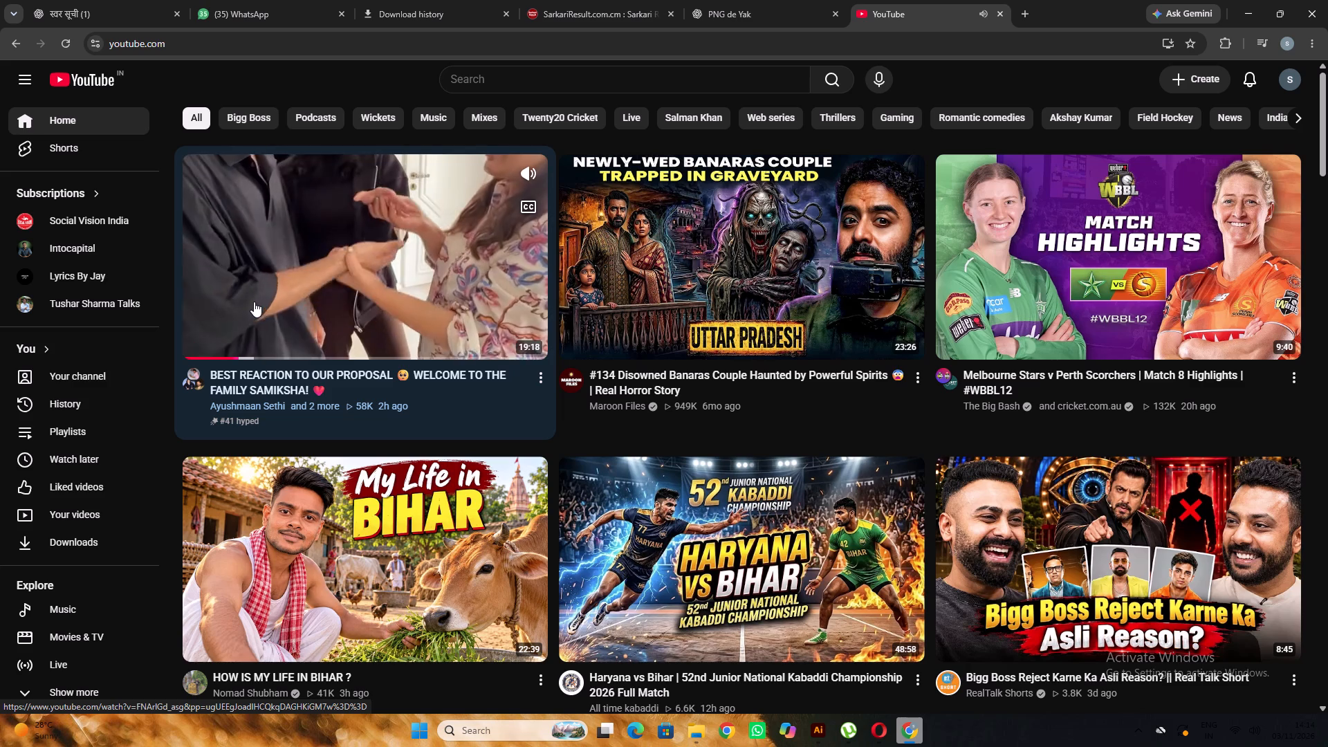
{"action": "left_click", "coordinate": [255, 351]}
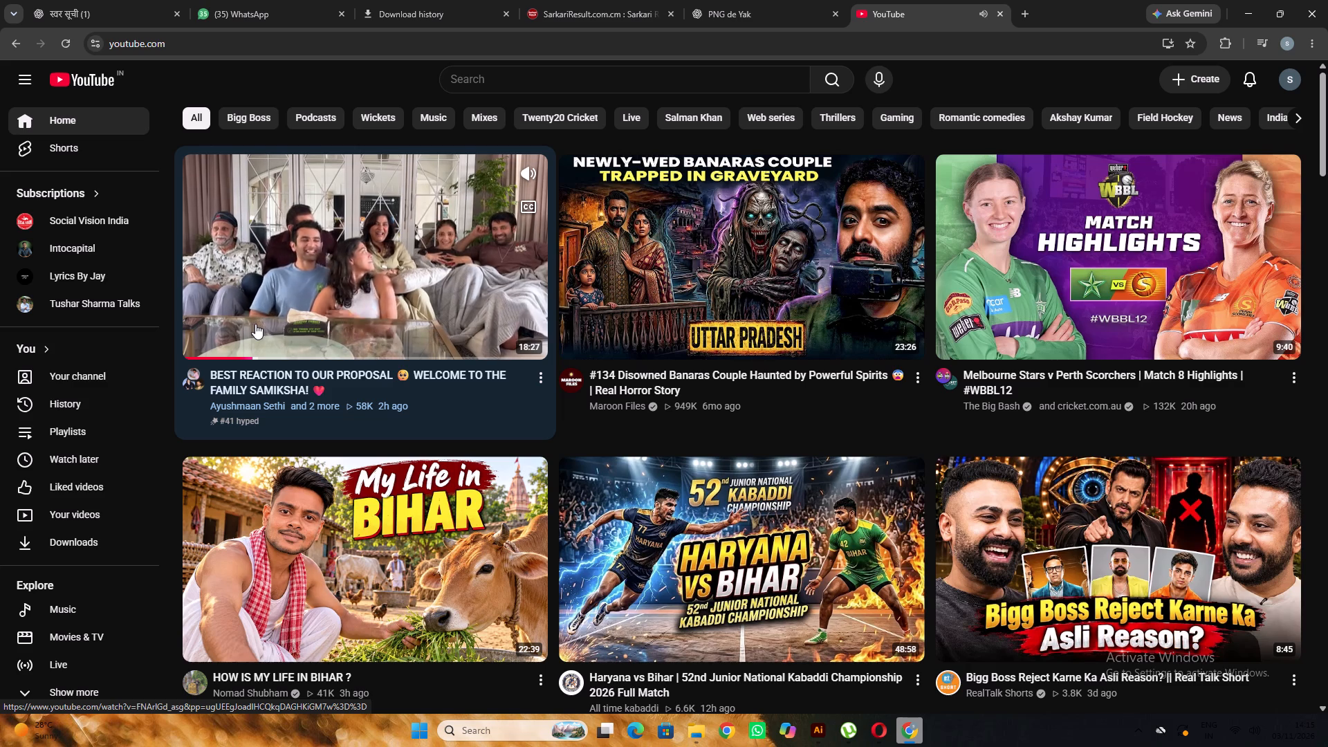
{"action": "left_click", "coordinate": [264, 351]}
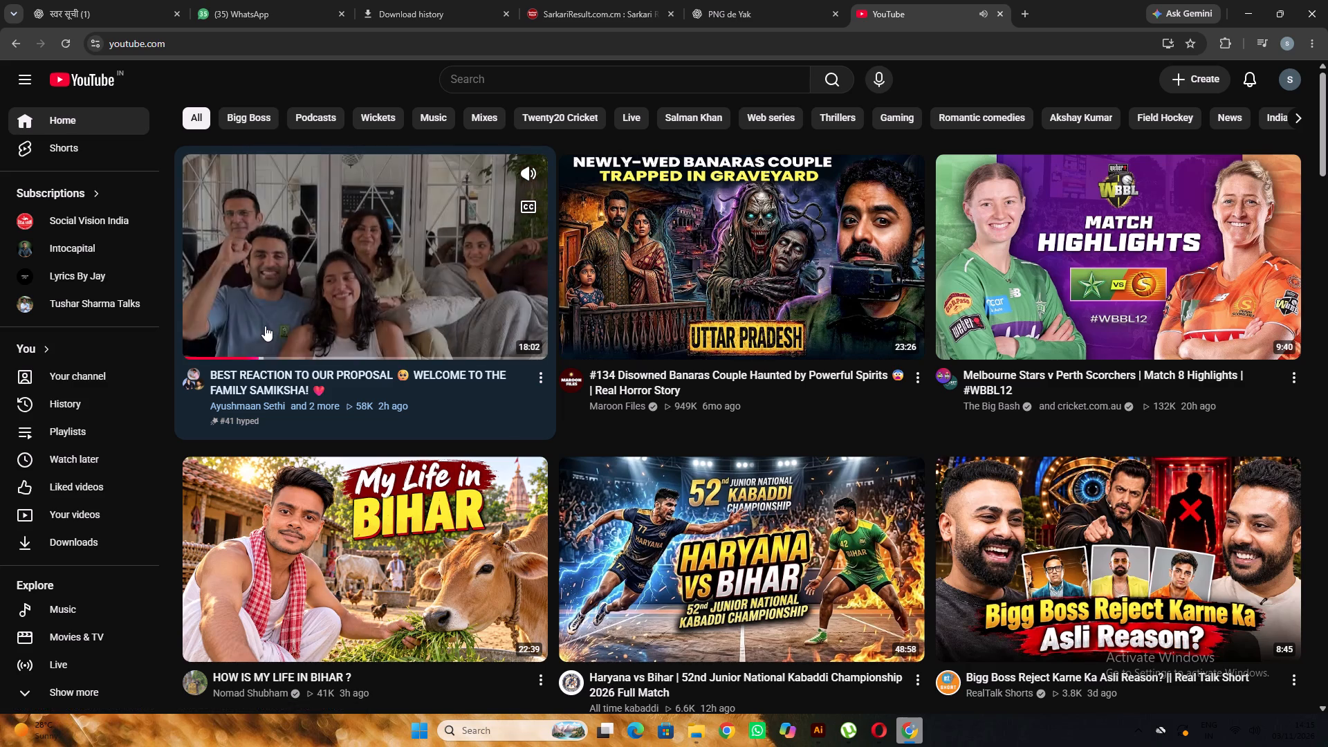